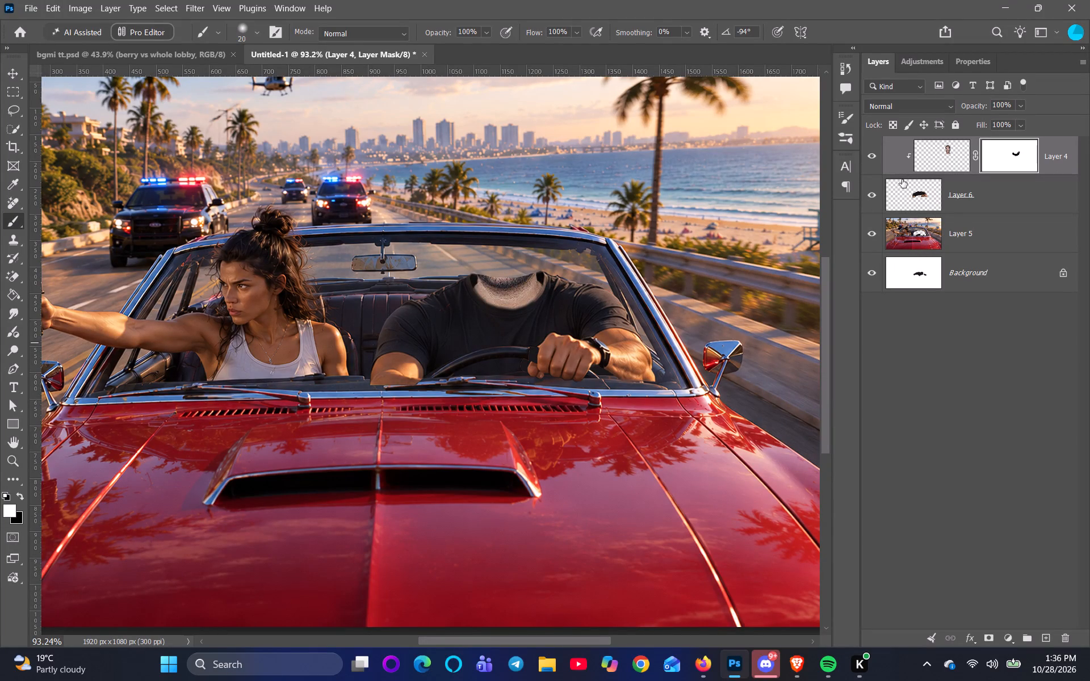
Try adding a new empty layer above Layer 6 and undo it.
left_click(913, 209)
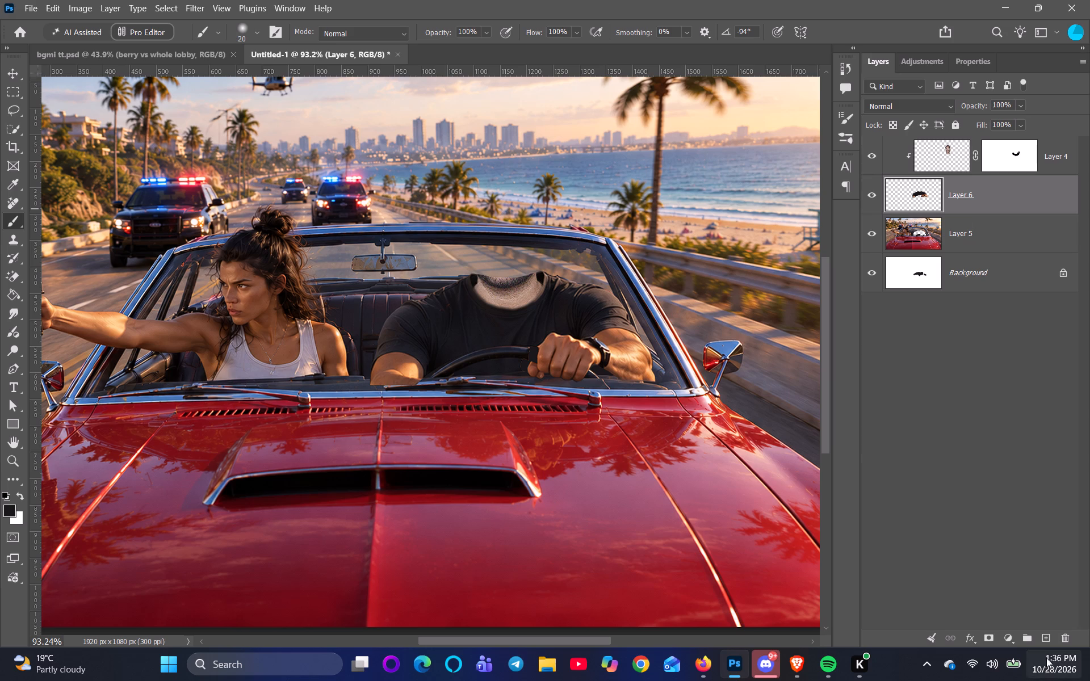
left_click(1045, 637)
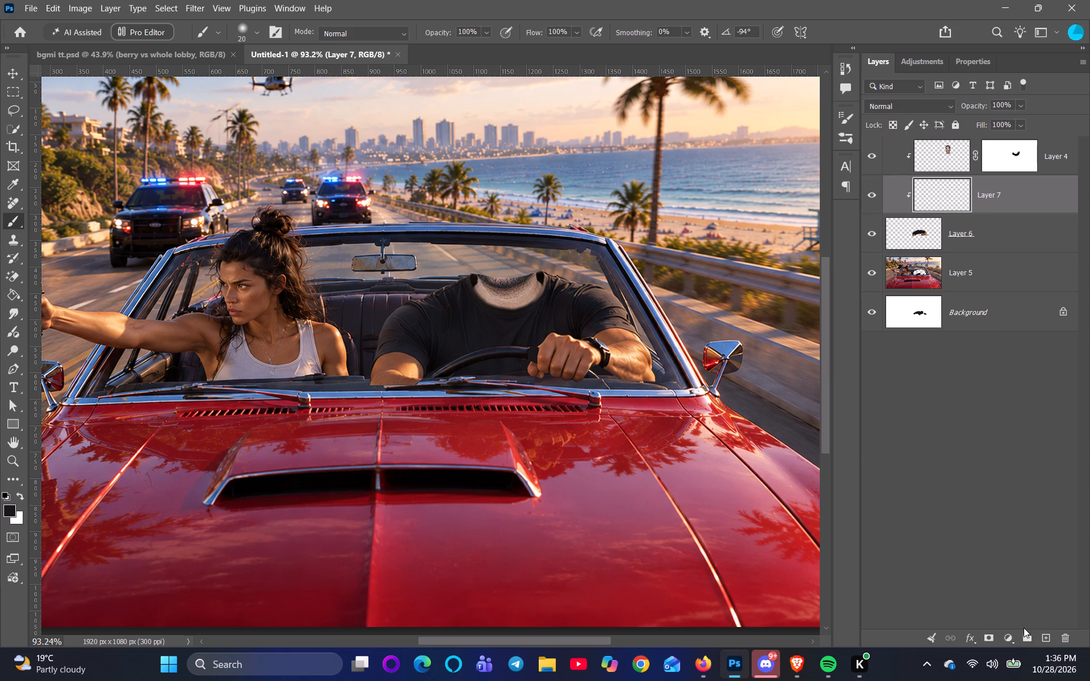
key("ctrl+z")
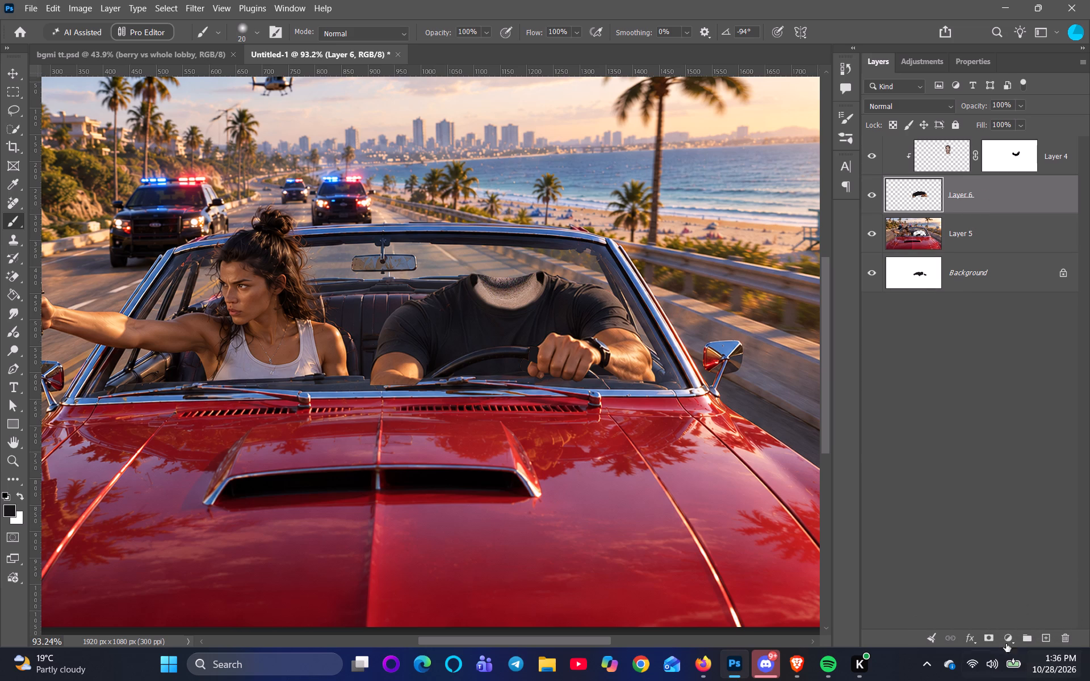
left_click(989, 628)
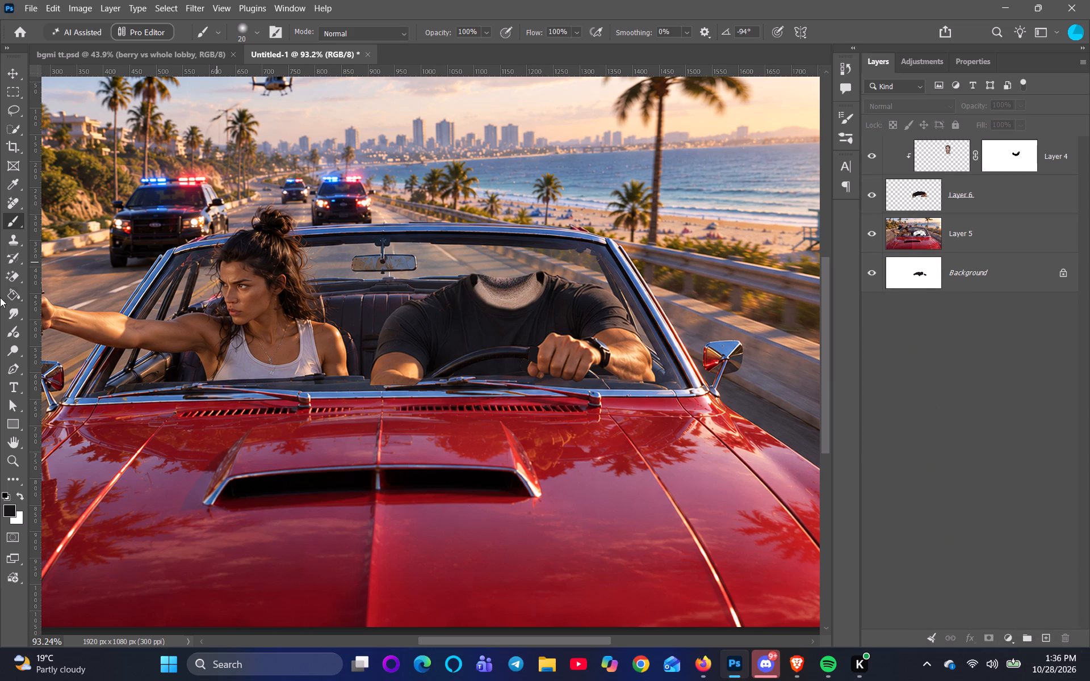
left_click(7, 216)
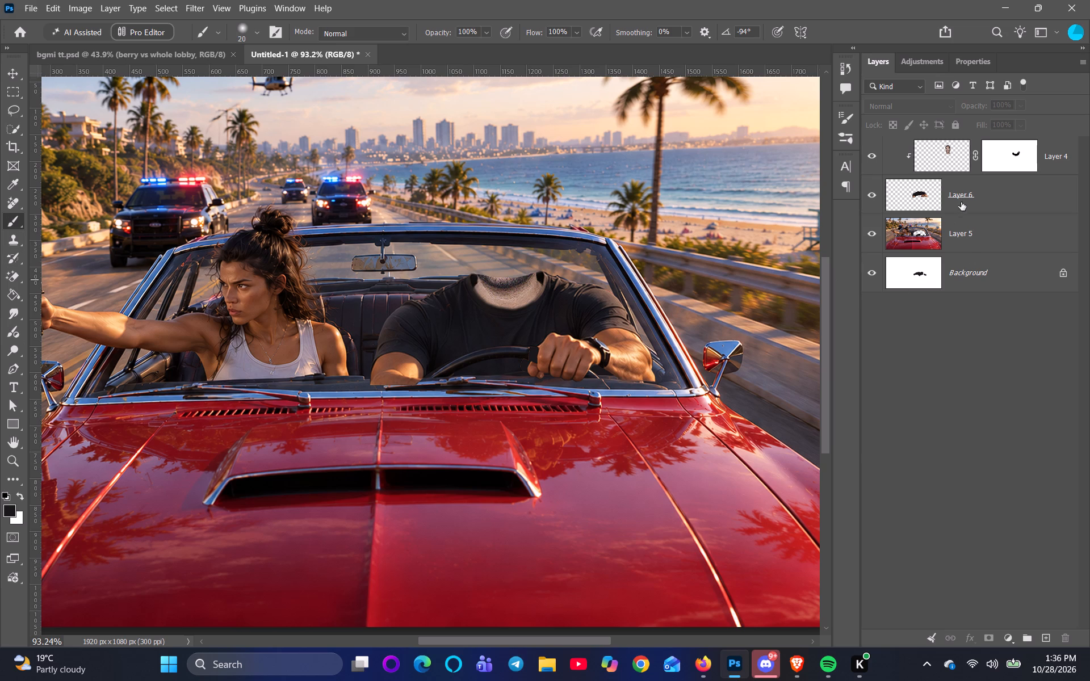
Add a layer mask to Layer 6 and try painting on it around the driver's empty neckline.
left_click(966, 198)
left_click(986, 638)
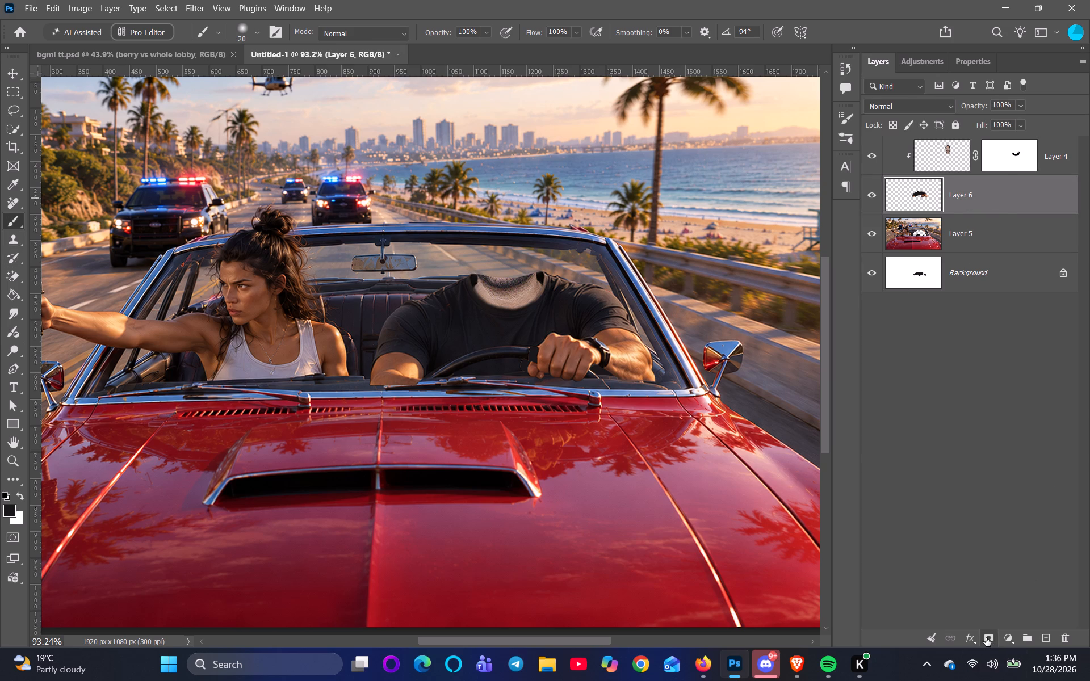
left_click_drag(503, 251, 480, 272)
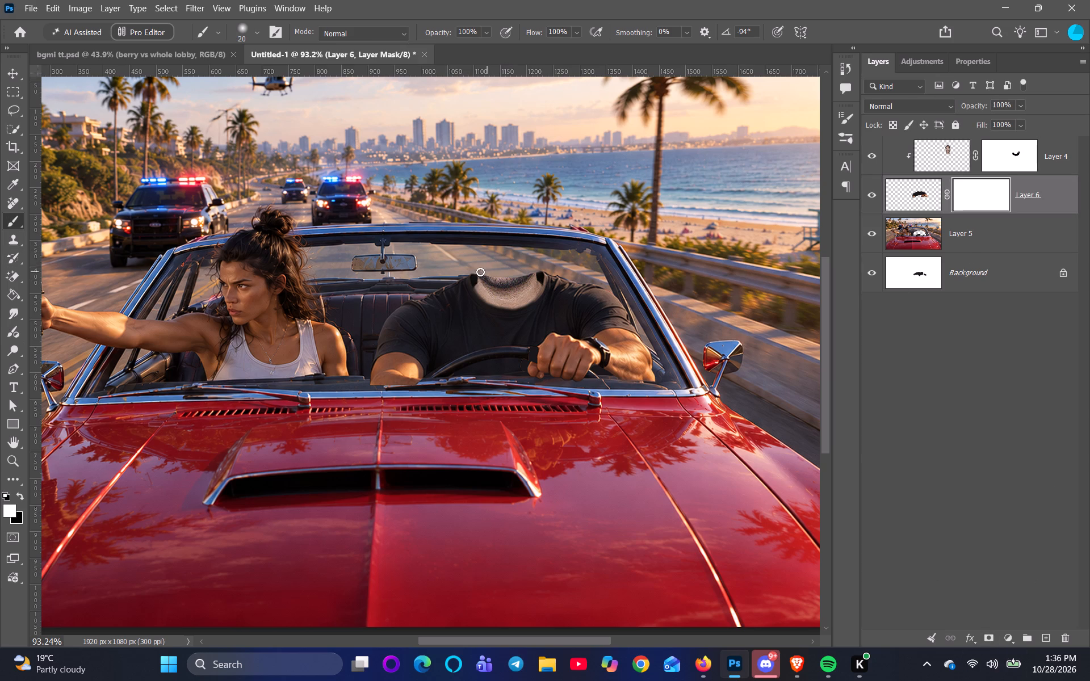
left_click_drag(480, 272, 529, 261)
Undo the Layer 6 mask edits and step back further until Layer 4 is no longer clipped to Layer 6.
key("ctrl+z")
key("ctrl+z")
key("ctrl+z")
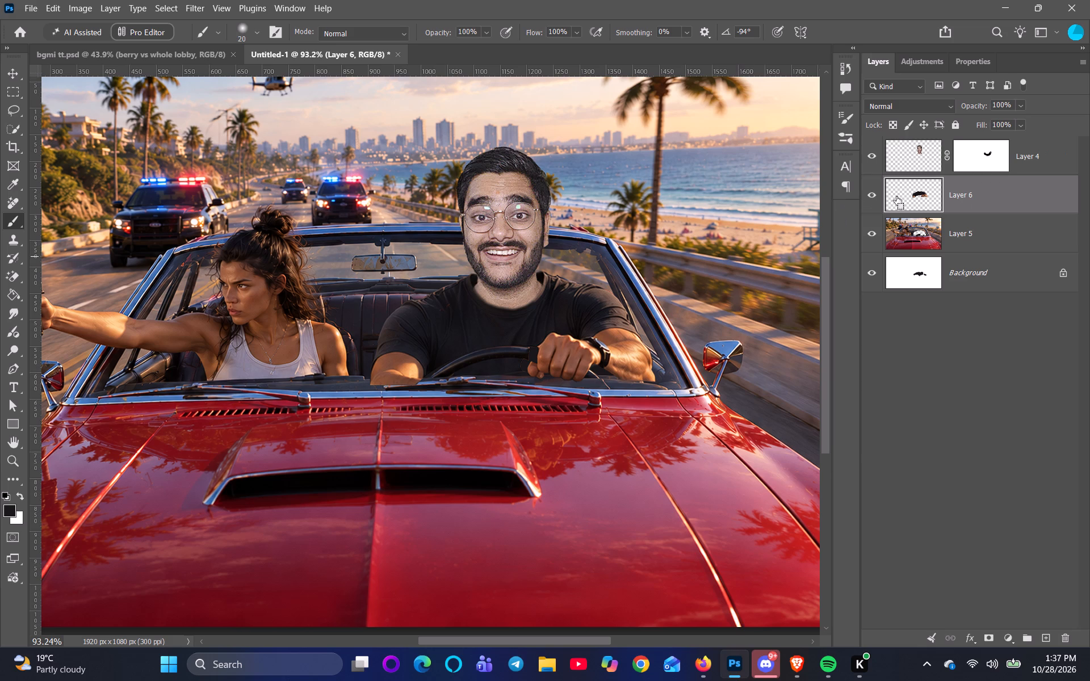
key("ctrl+z")
key("ctrl+z")
key("ctrl+z")
key("ctrl+z")
Delete Layer 4's existing layer mask without applying it.
left_click_drag(976, 159, 1081, 634, "ctrl")
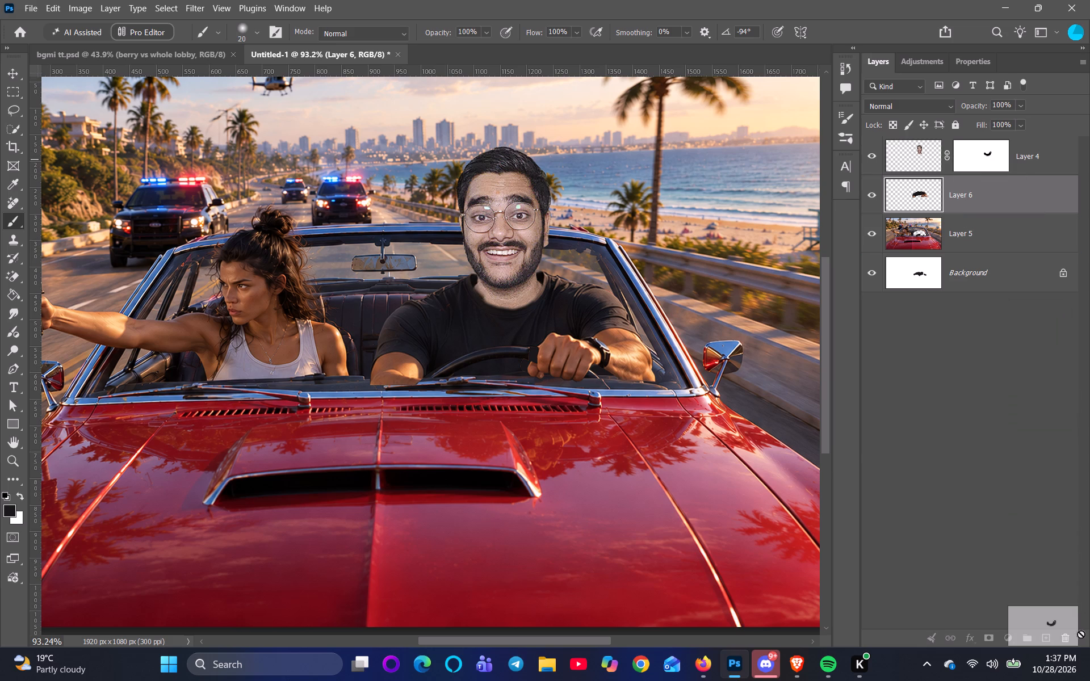
left_click_drag(1081, 634, 1072, 641, "ctrl")
left_click(485, 252)
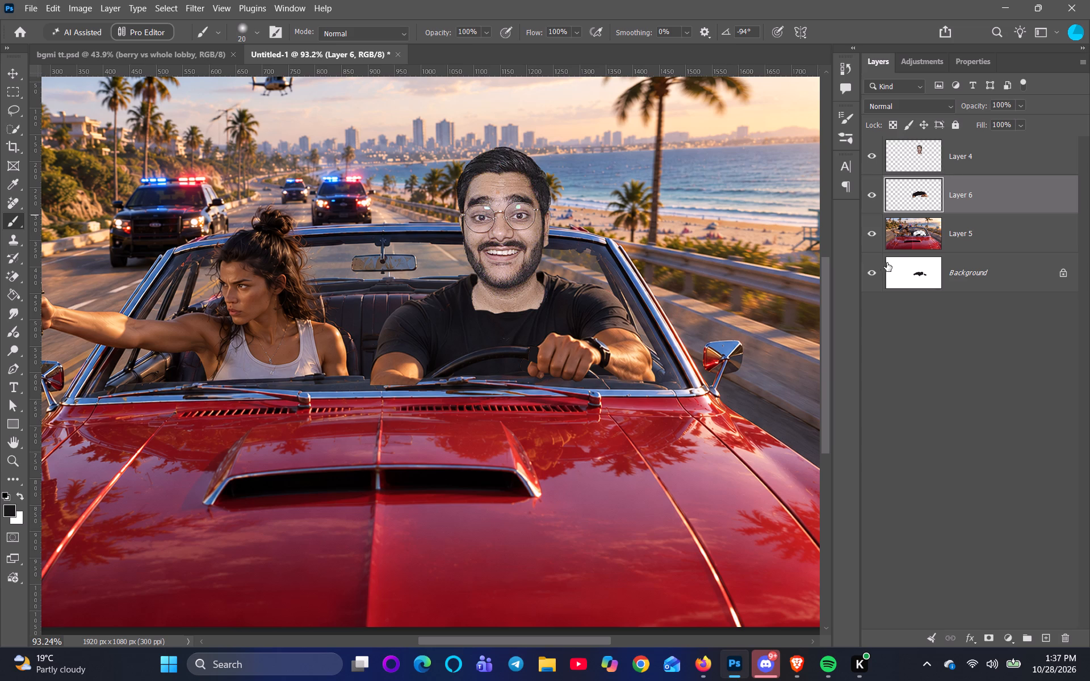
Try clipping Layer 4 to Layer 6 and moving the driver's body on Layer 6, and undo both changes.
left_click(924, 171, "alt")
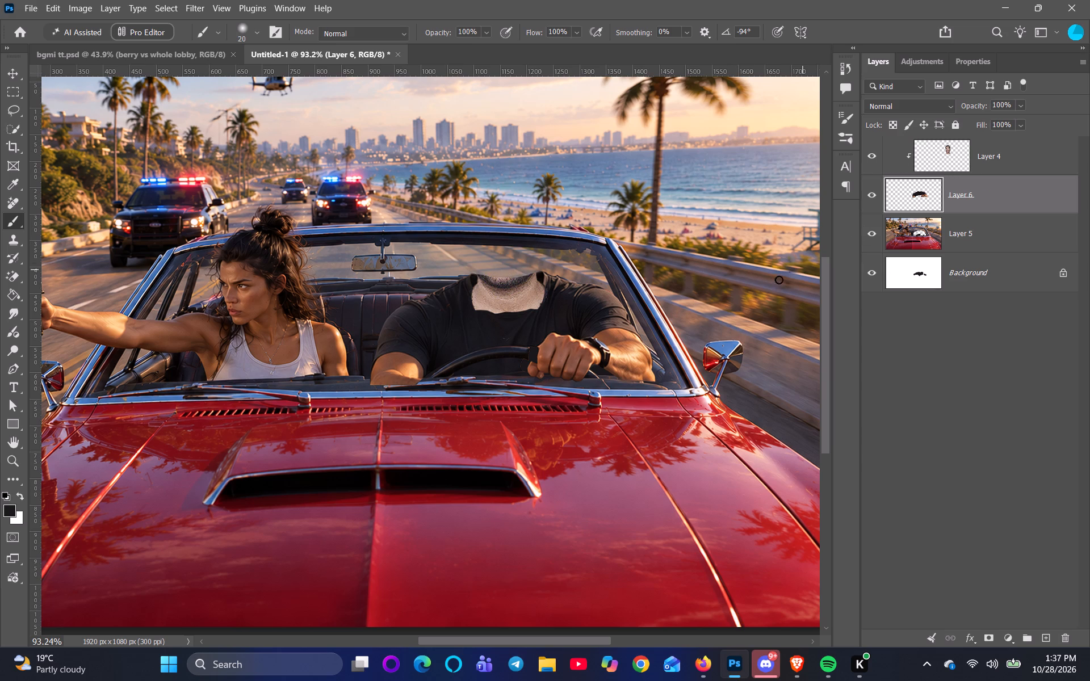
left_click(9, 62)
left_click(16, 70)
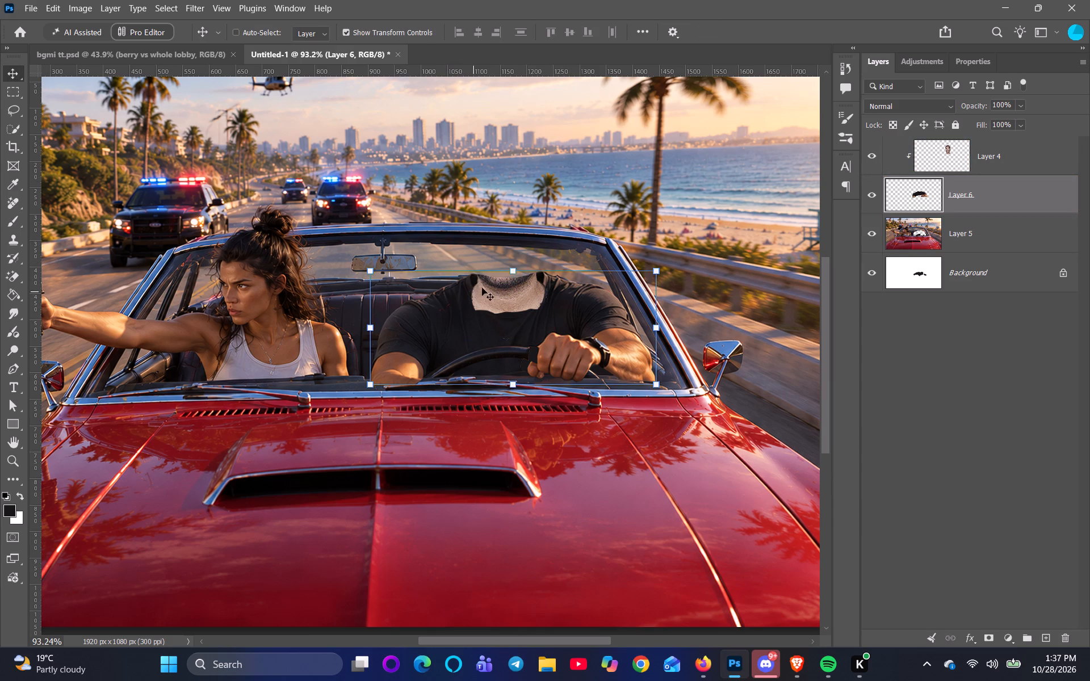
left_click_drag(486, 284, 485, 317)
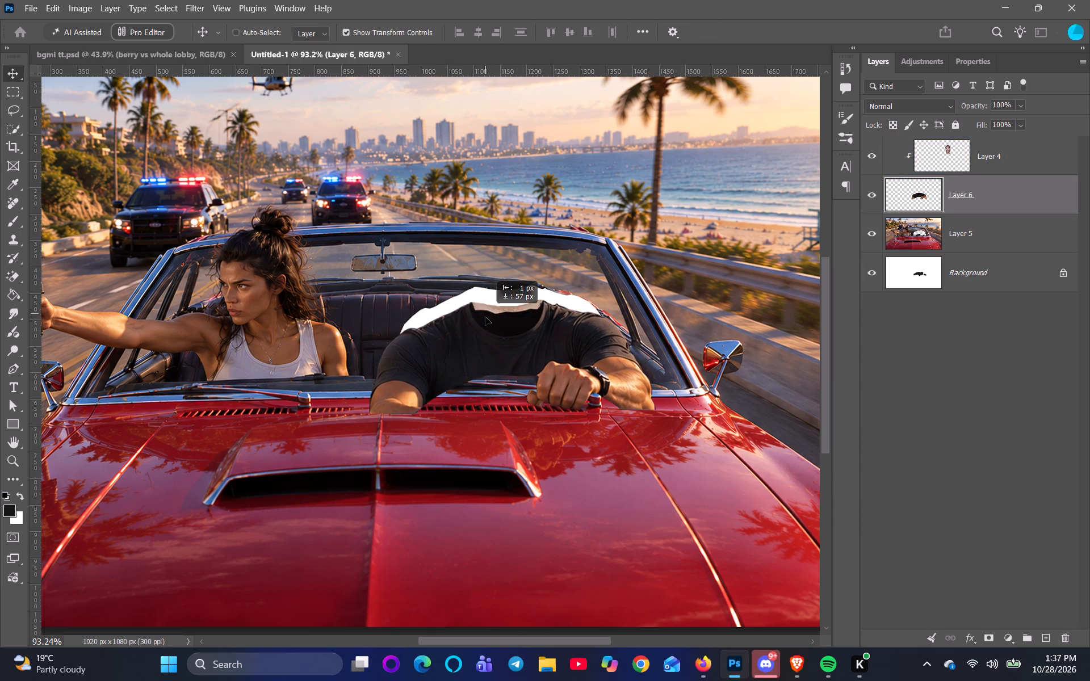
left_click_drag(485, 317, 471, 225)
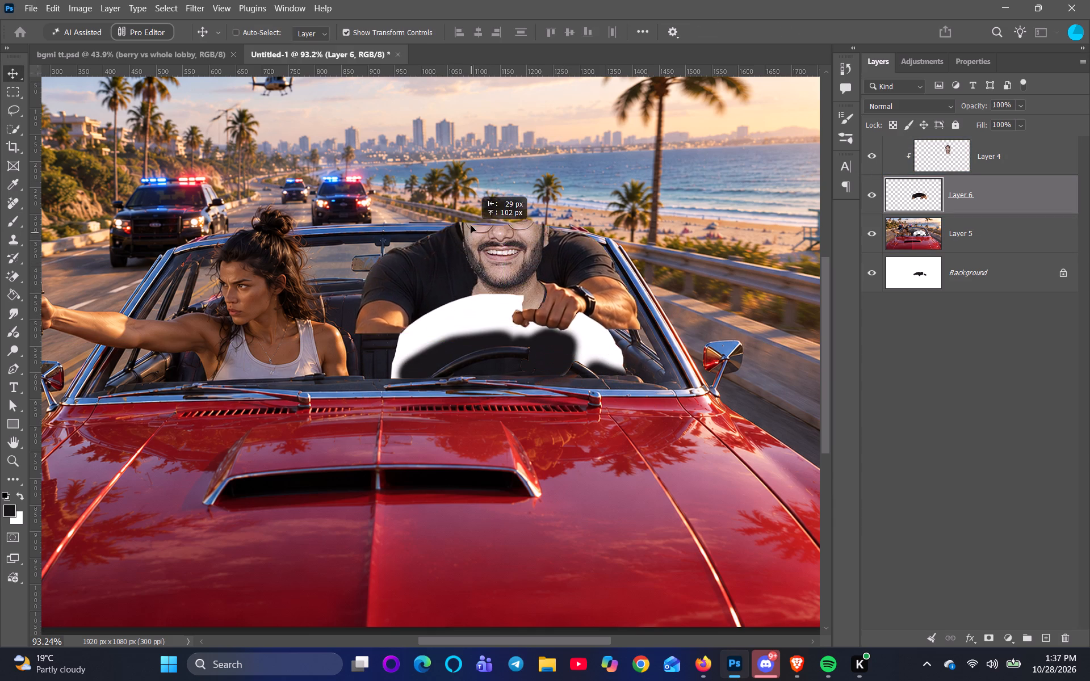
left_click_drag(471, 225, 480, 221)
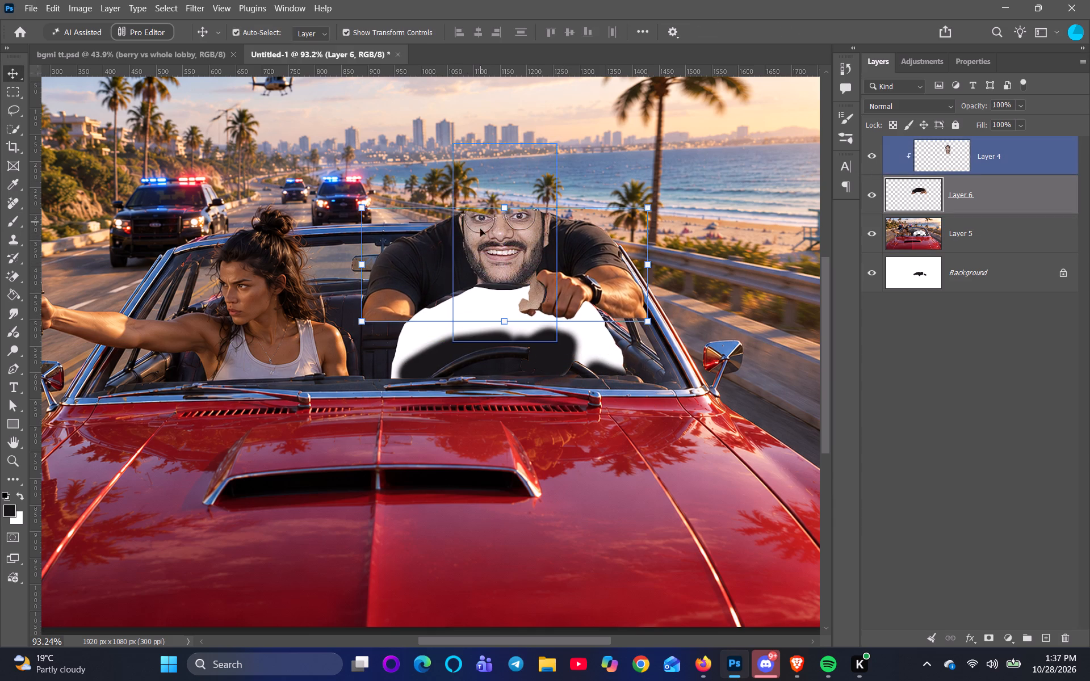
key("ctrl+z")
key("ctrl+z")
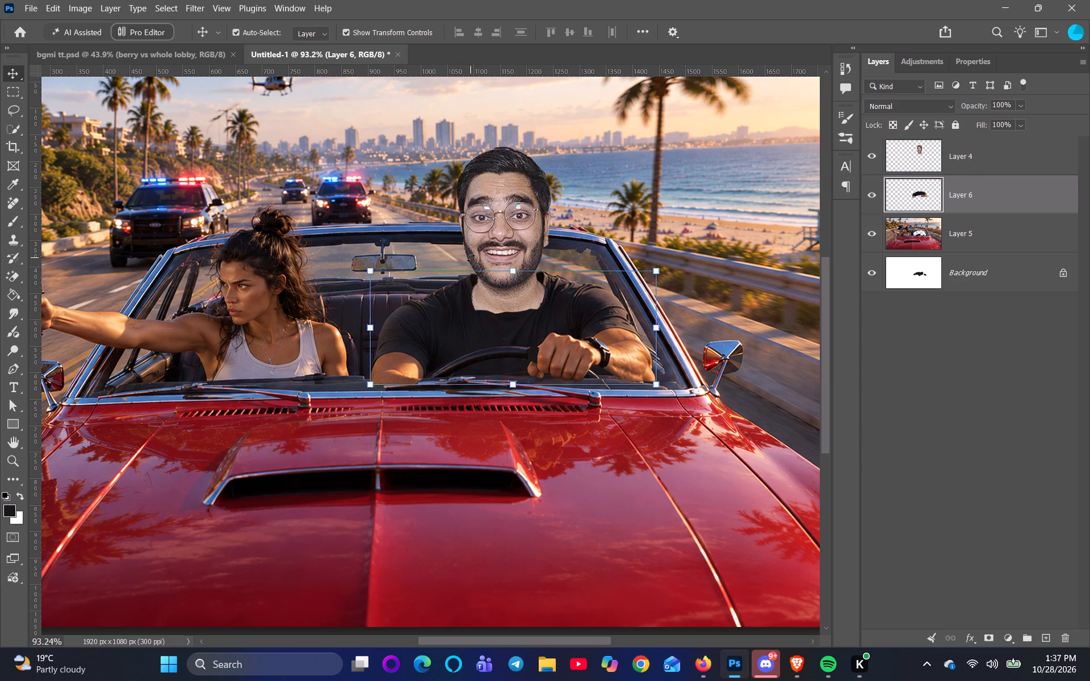
Add a new layer mask to Layer 4 and set up the Brush with black as the foreground colour.
left_click(923, 158)
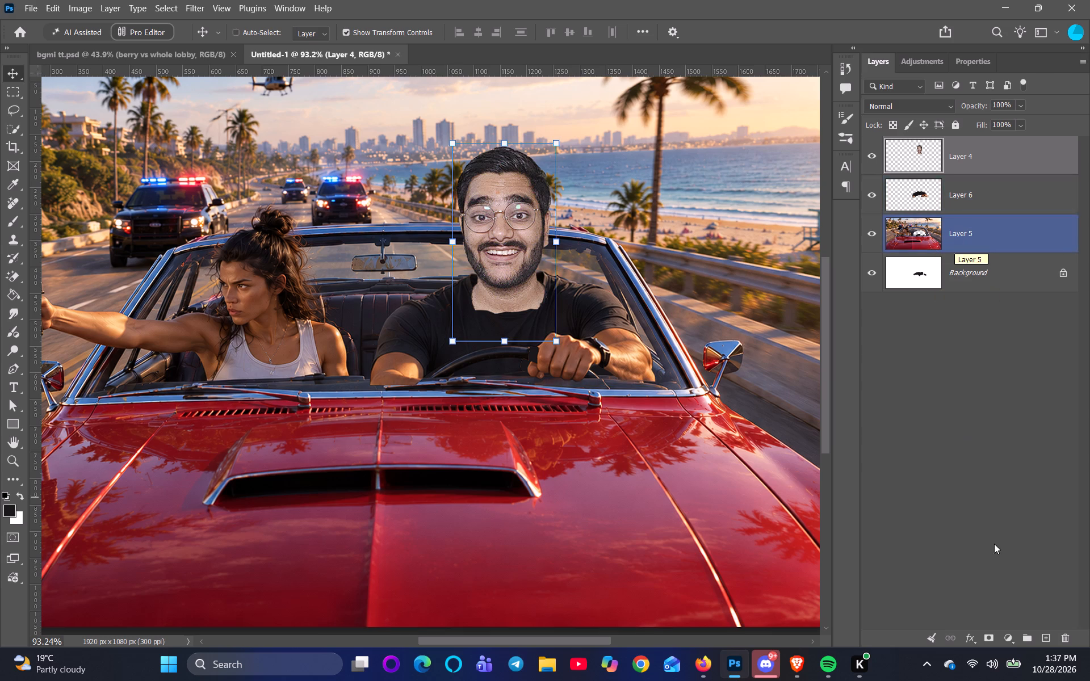
left_click(990, 638)
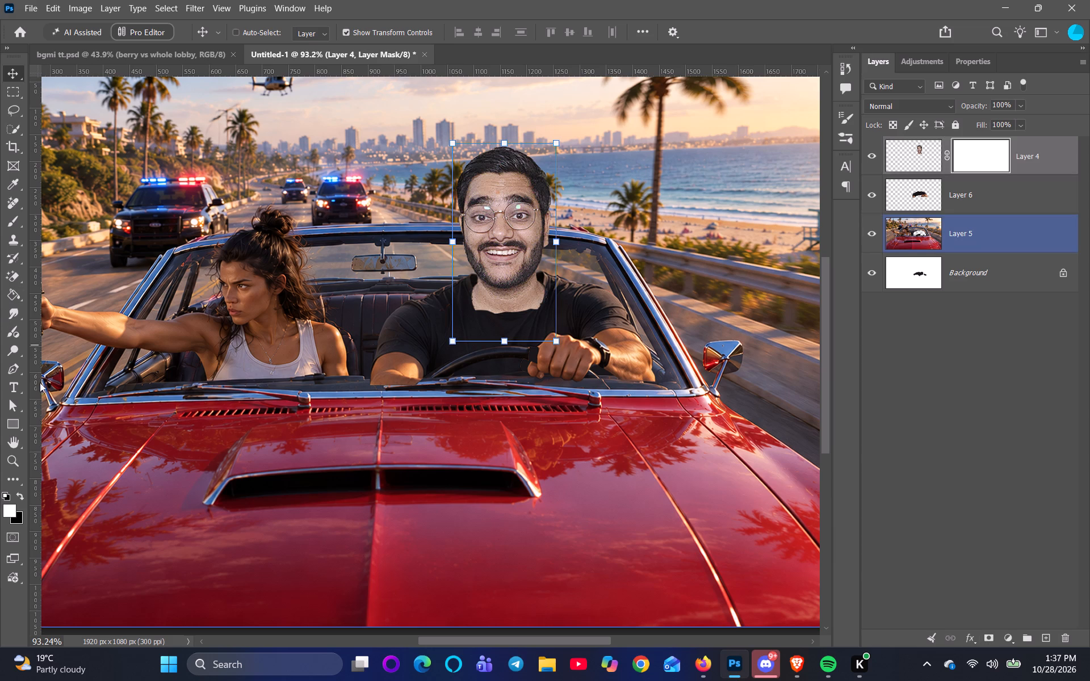
left_click(15, 498)
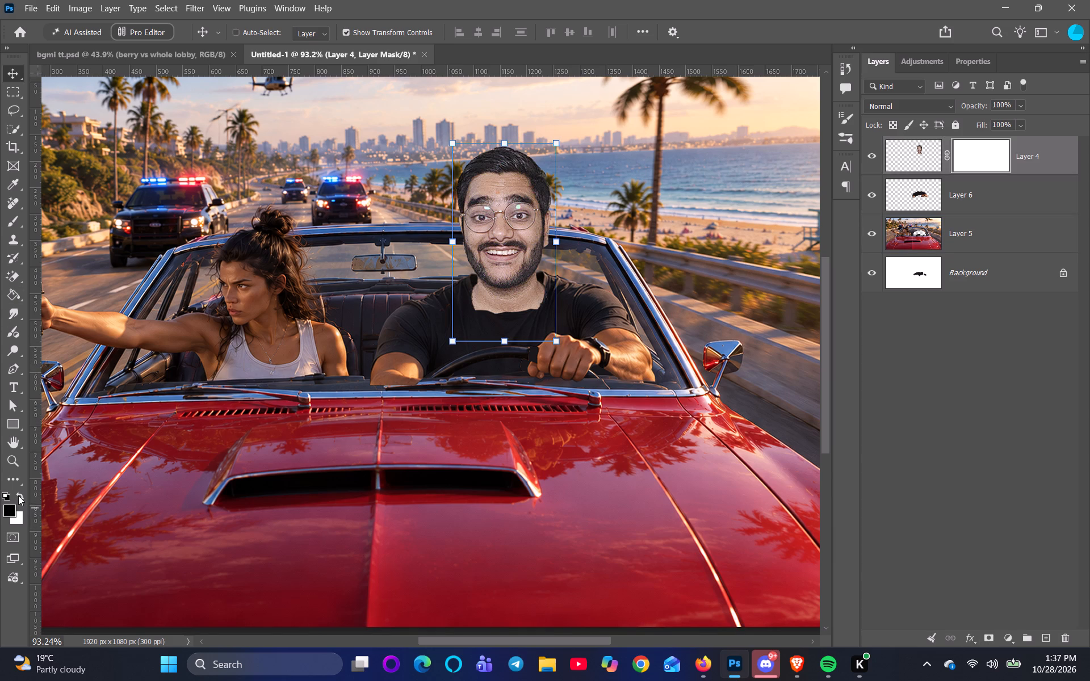
left_click(13, 223)
scroll(321, 308, "up", 7)
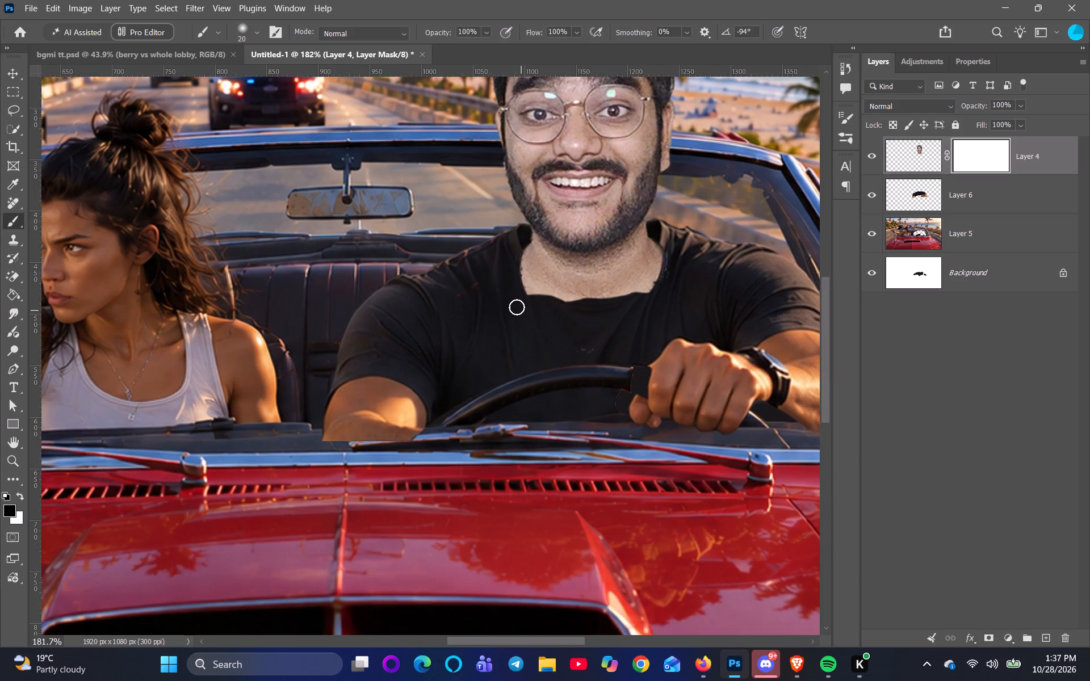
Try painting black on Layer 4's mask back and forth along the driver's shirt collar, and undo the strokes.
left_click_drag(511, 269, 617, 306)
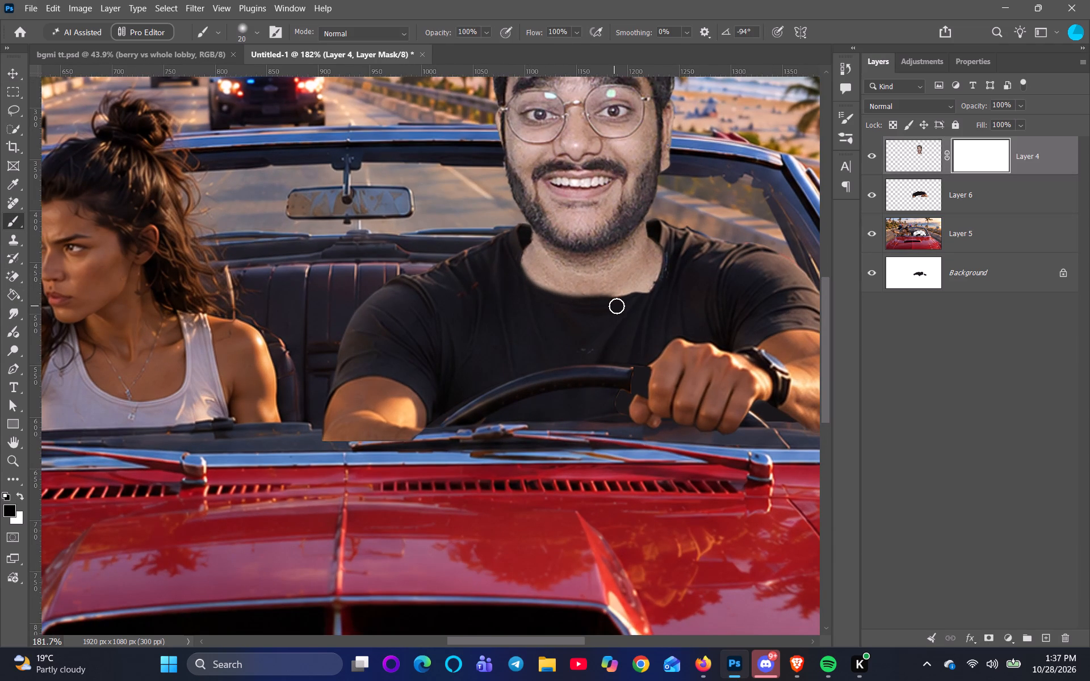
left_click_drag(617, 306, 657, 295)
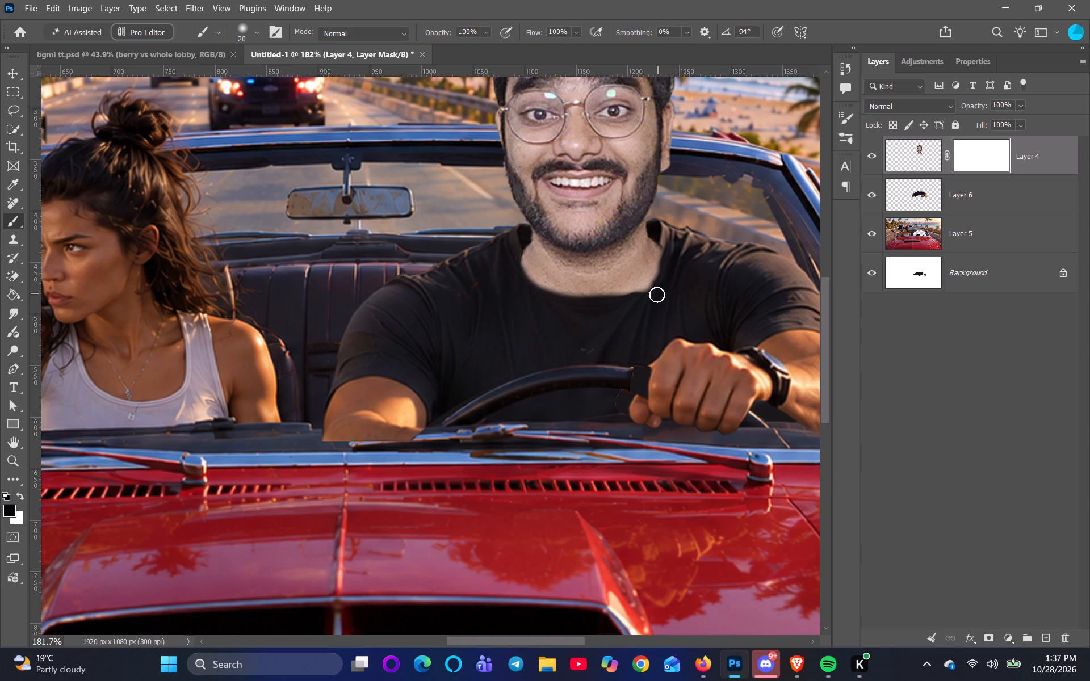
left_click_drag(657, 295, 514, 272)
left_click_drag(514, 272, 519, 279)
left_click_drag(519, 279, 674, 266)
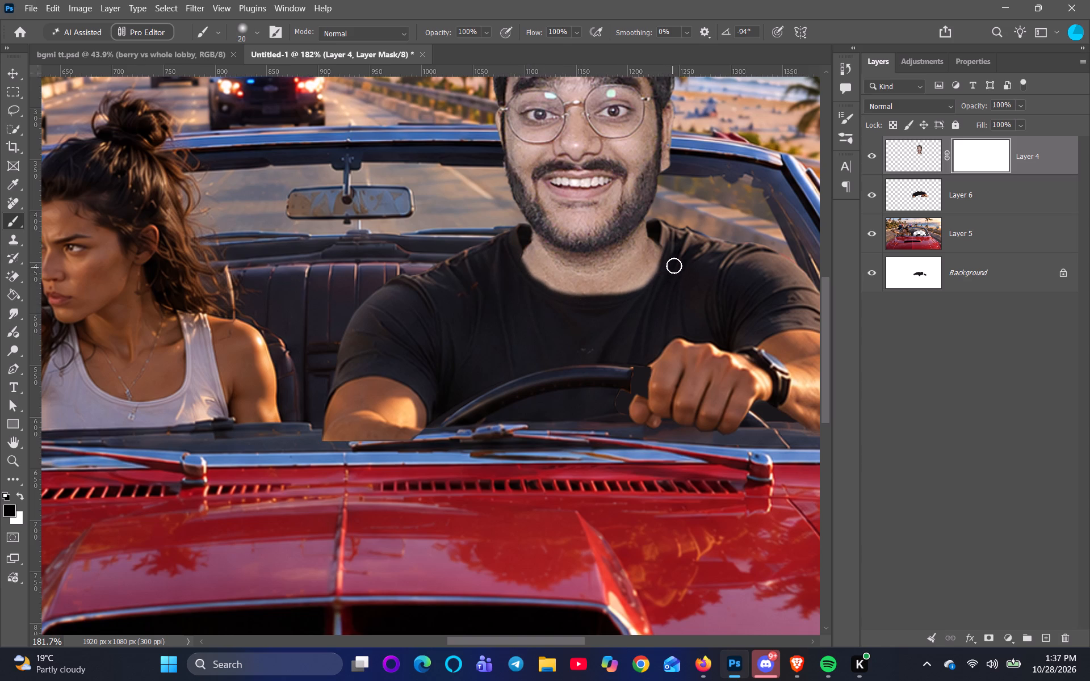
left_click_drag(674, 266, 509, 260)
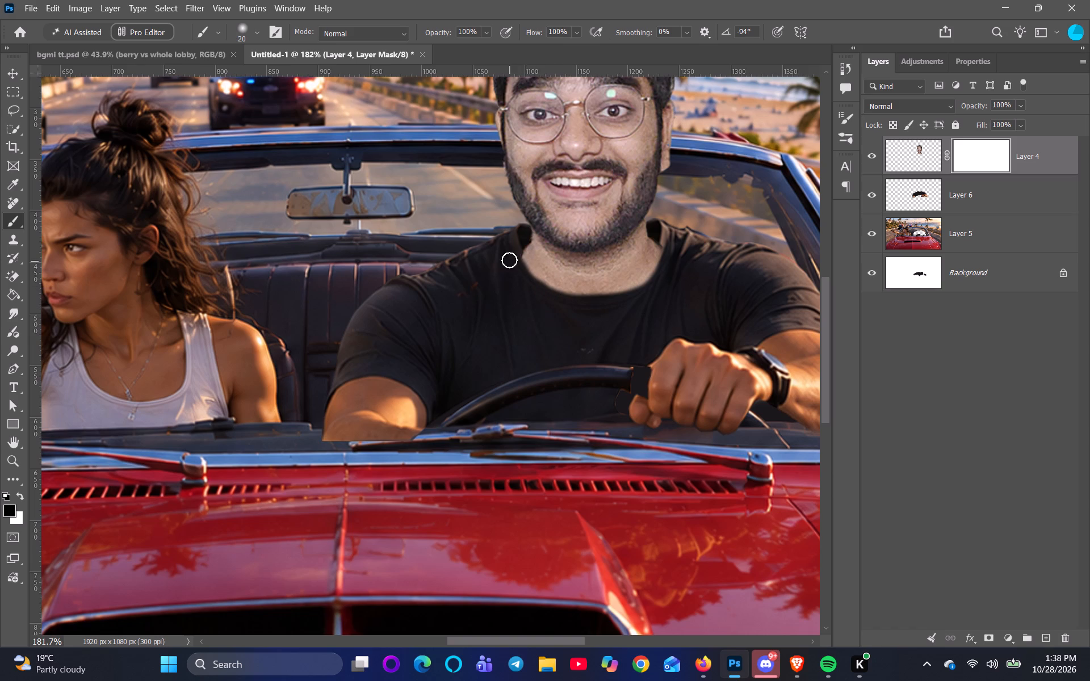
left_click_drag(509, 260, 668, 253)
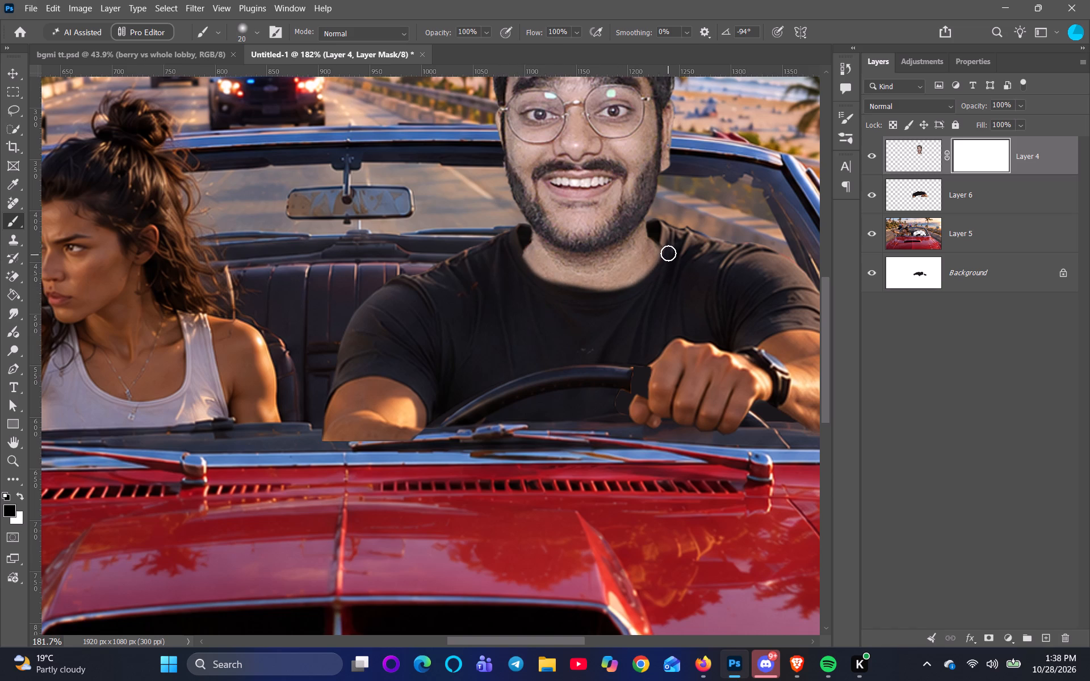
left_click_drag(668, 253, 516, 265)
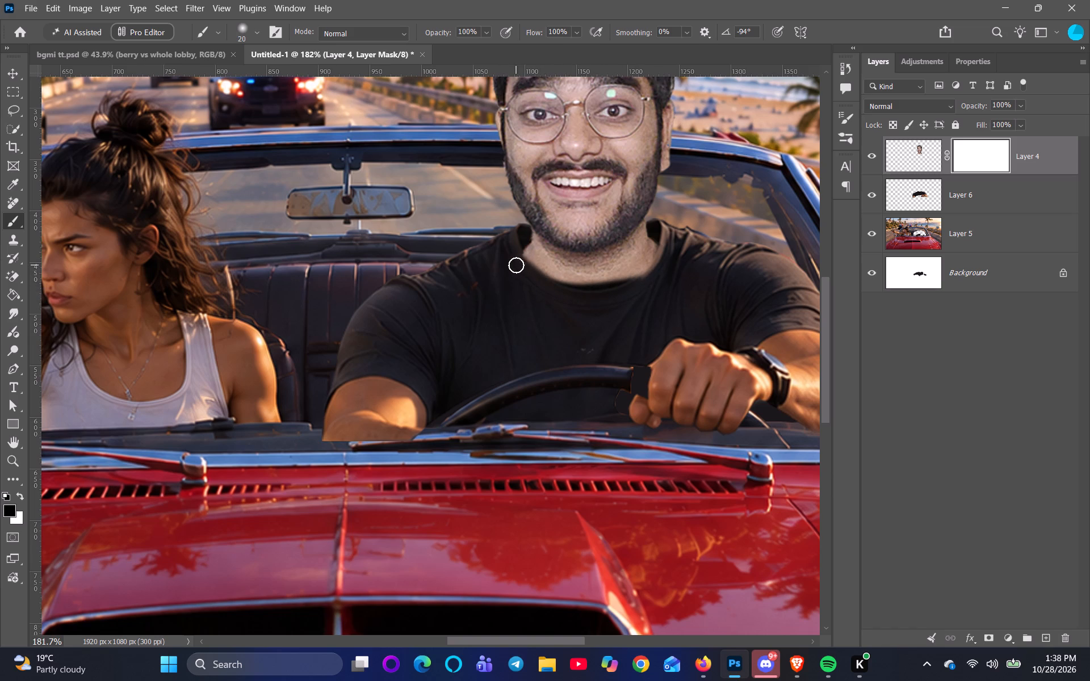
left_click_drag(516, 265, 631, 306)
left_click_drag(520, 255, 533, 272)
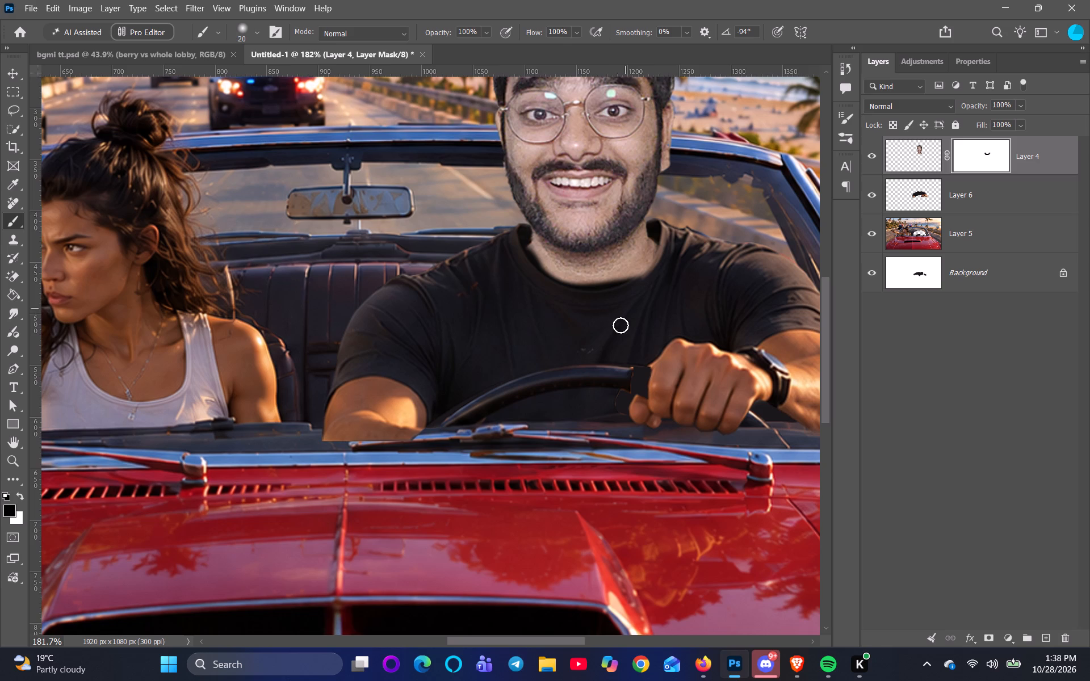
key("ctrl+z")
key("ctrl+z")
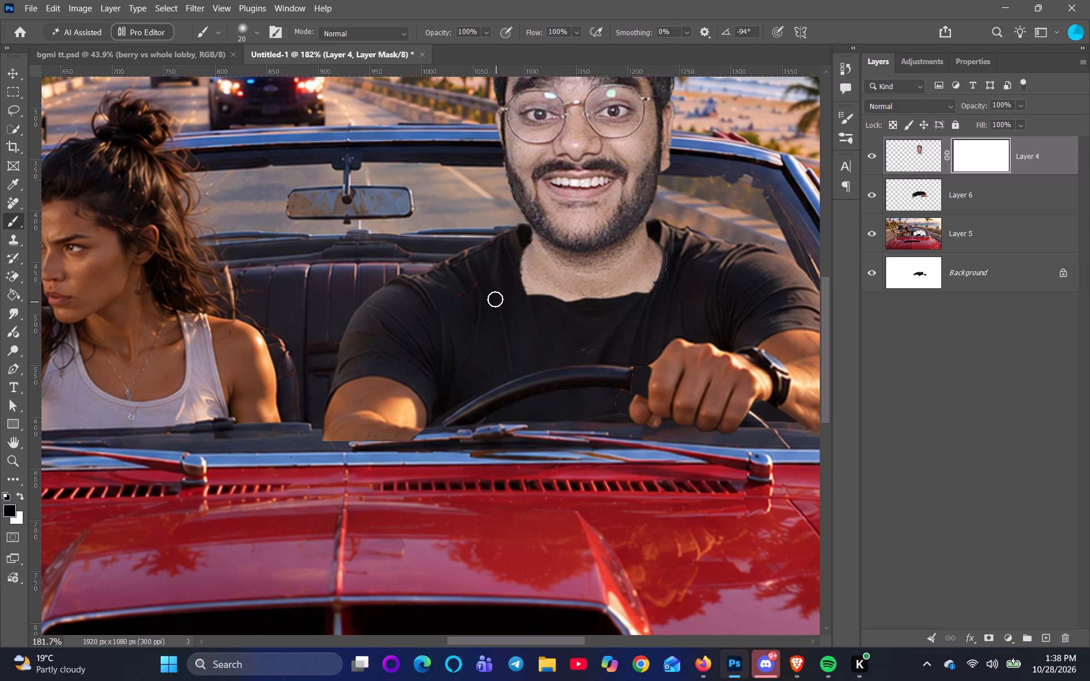
Paint black on Layer 4's mask around the whole shirt collar to trim the neck's lower edge to a smooth neckline.
left_click(509, 272)
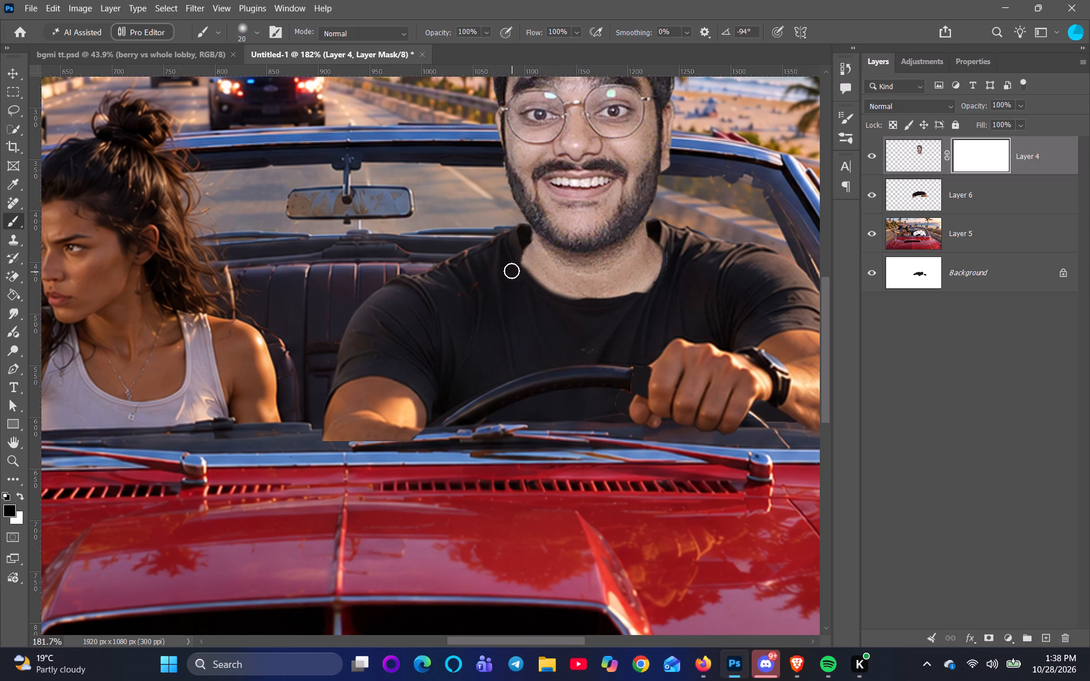
left_click_drag(679, 255, 663, 280)
left_click_drag(663, 280, 631, 307)
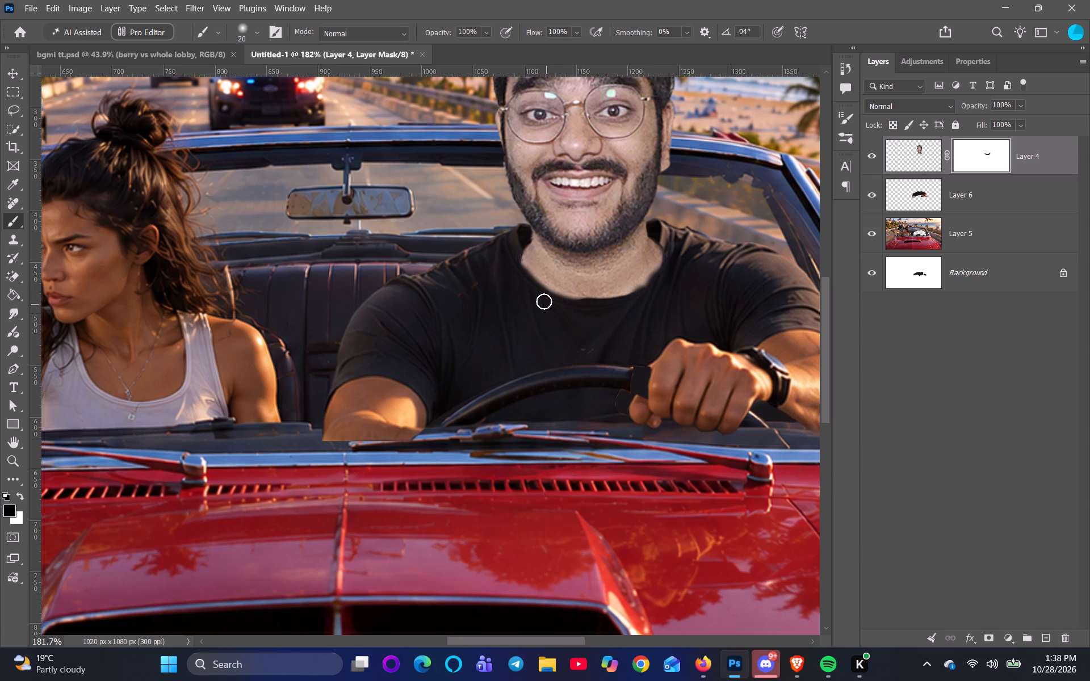
left_click_drag(519, 260, 533, 294)
left_click_drag(537, 289, 539, 294)
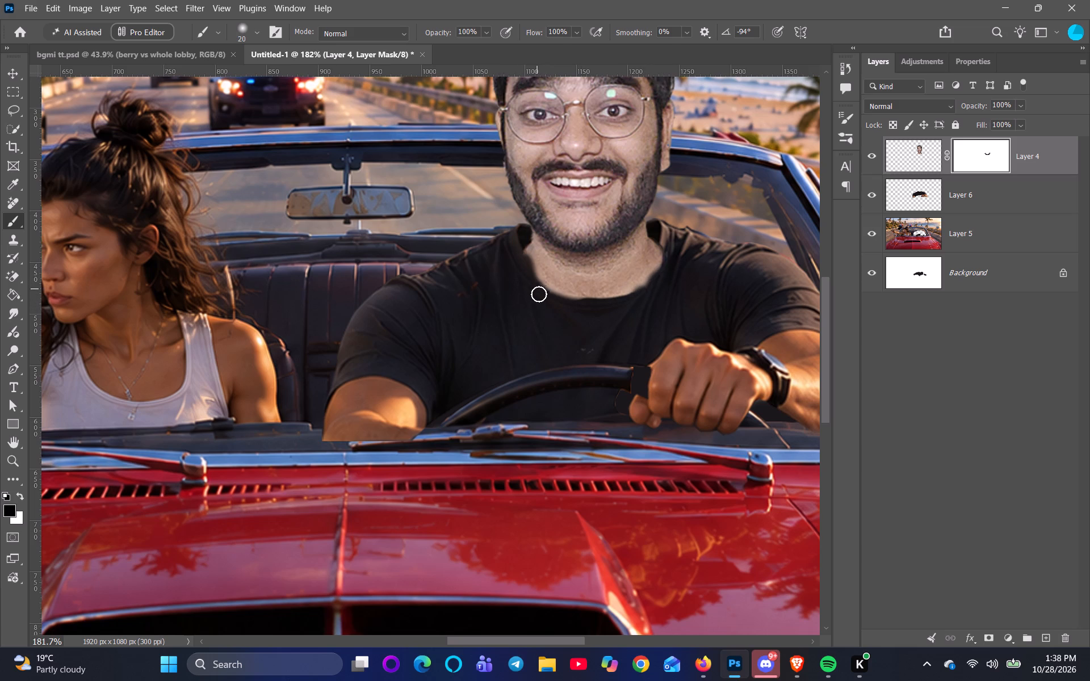
left_click_drag(539, 294, 589, 313)
scroll(709, 301, "down", 3)
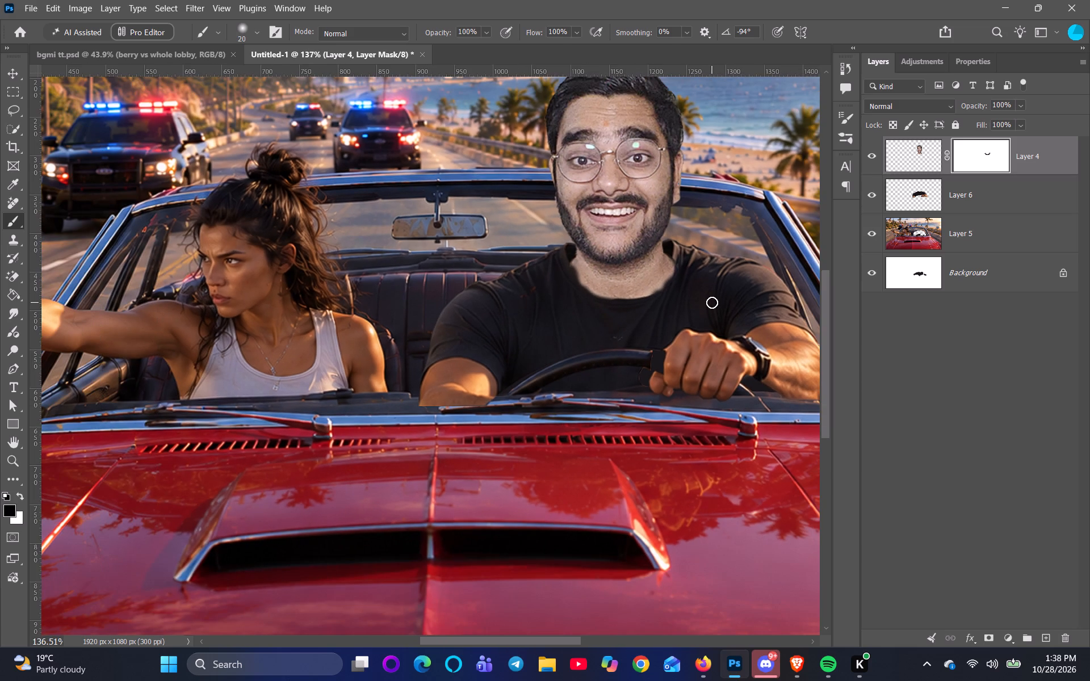
left_click_drag(566, 274, 607, 305)
left_click_drag(607, 305, 672, 290)
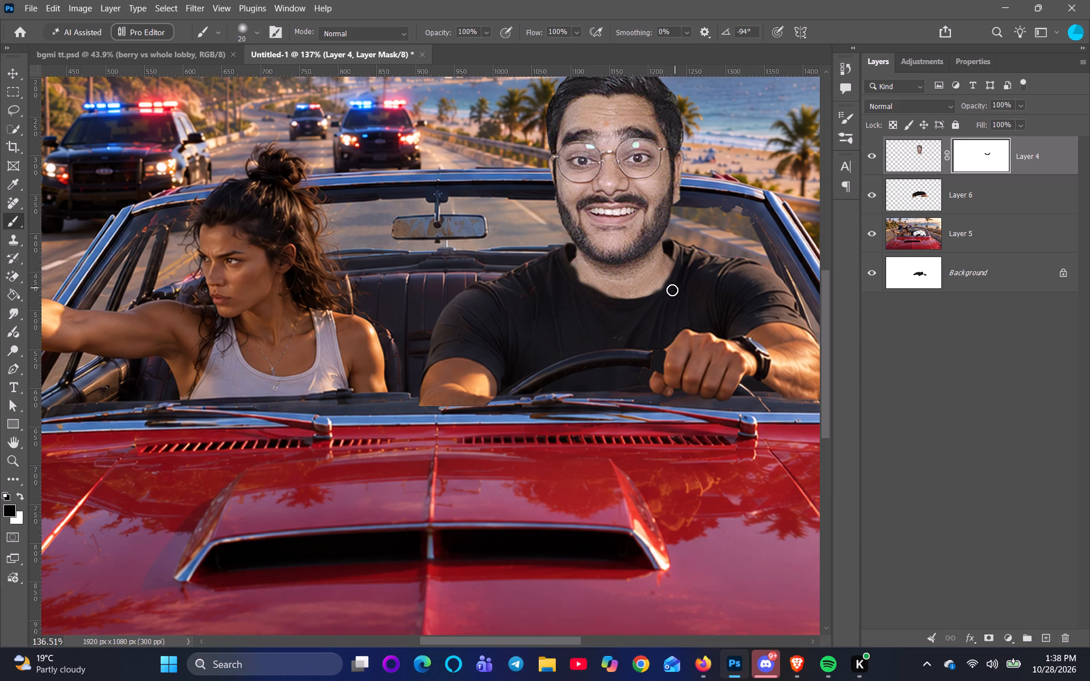
left_click_drag(672, 290, 576, 287)
left_click_drag(576, 287, 617, 305)
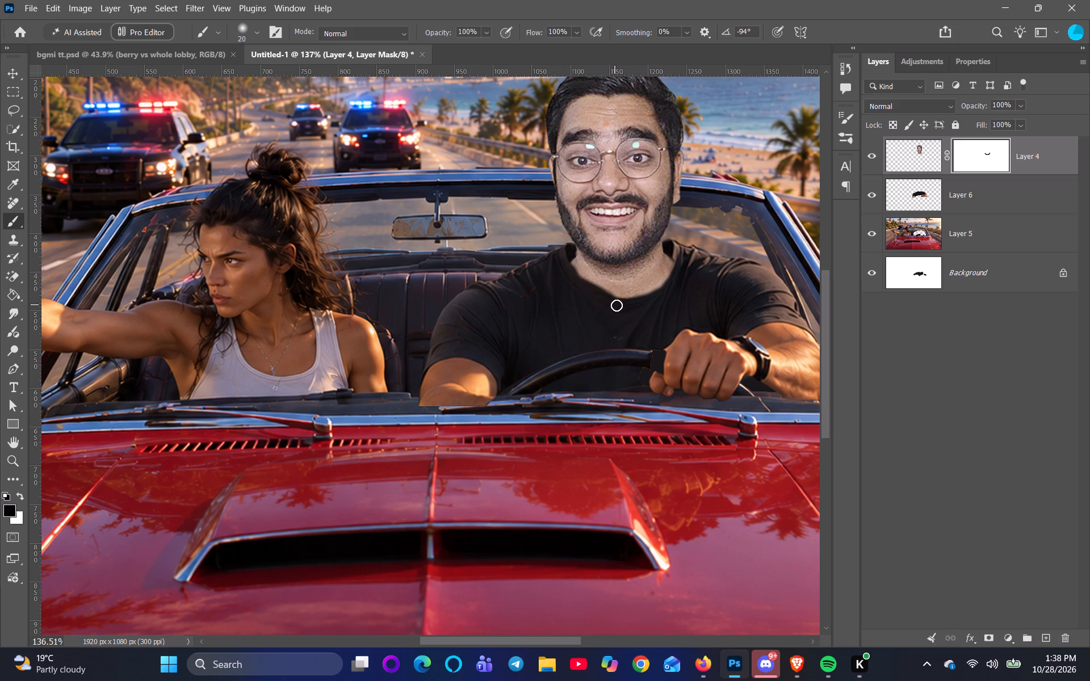
left_click_drag(617, 305, 690, 250)
Add an Exposure adjustment layer directly above Layer 4.
scroll(823, 255, "down", 4)
scroll(765, 292, "up", 5)
scroll(768, 292, "down", 12)
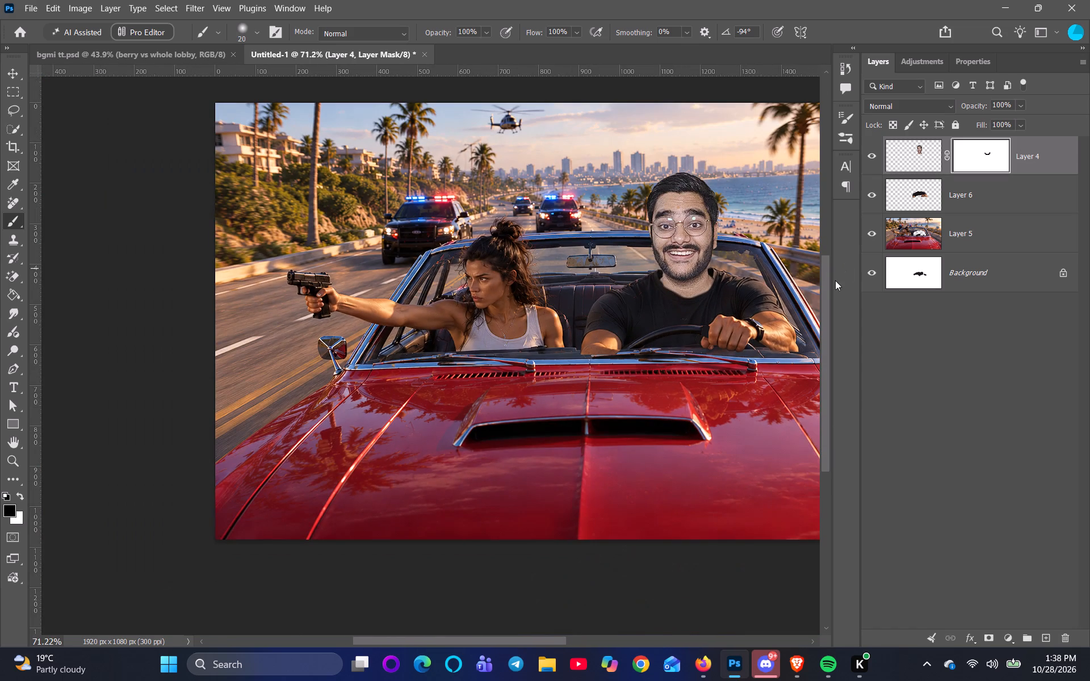
key("ctrl+0")
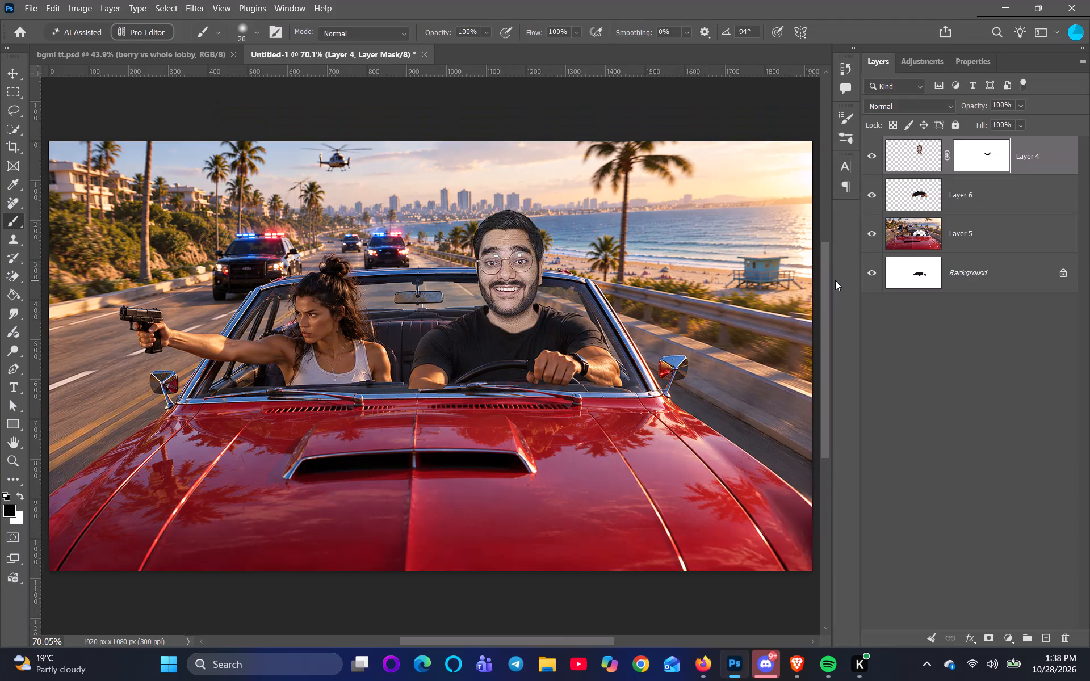
left_click(911, 162)
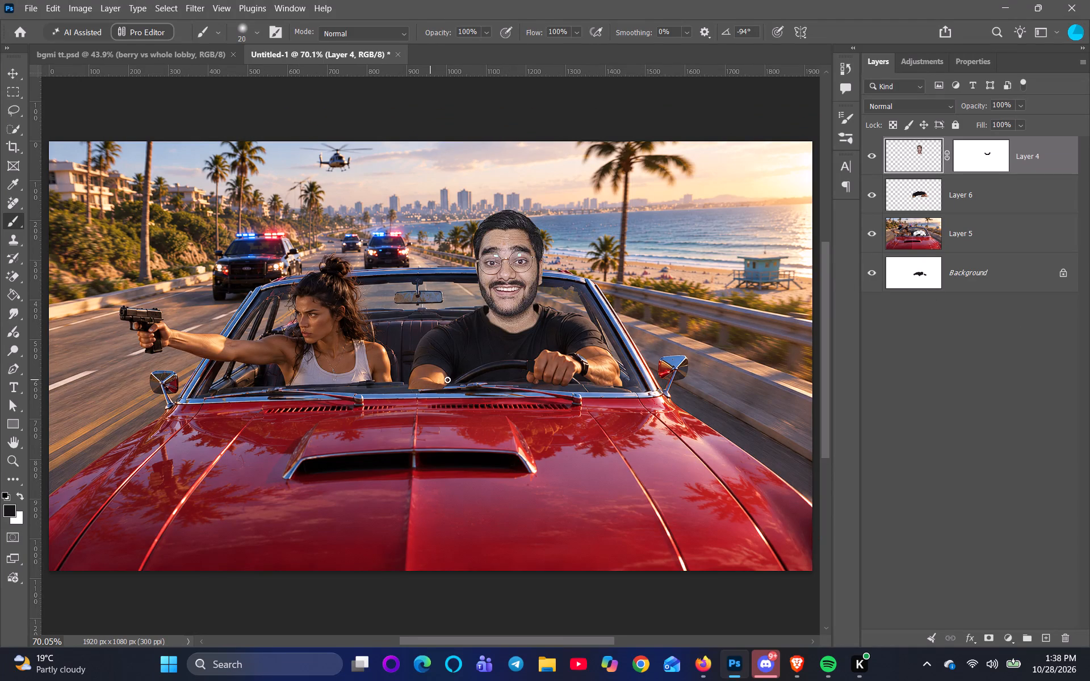
scroll(458, 380, "up", 2)
scroll(575, 310, "up", 2)
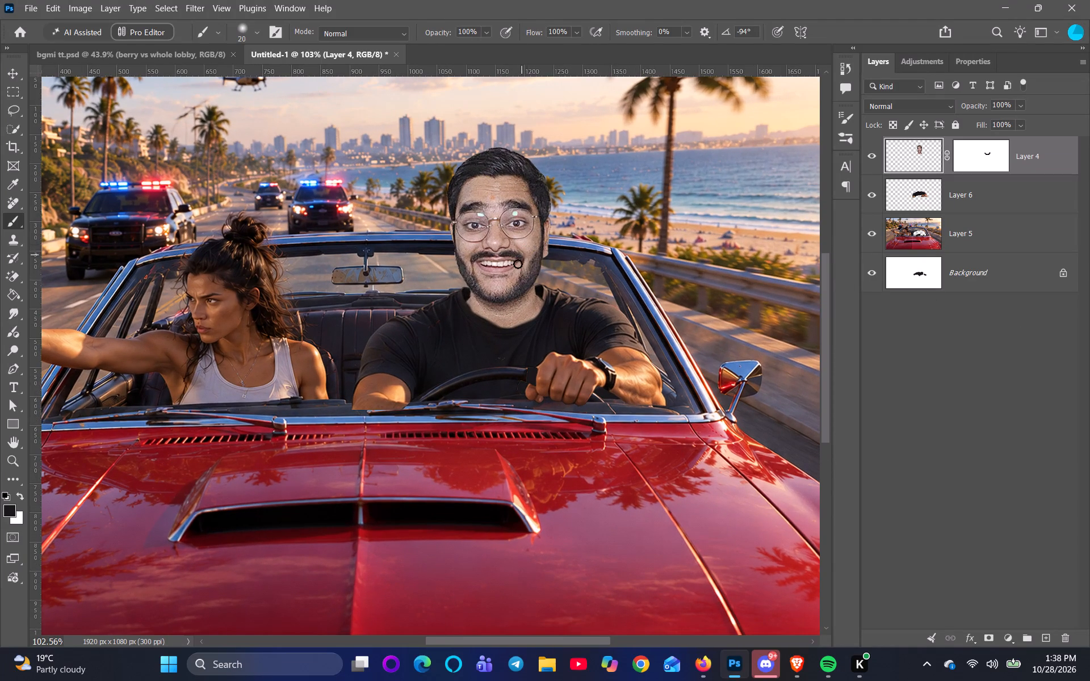
scroll(518, 264, "up", 5)
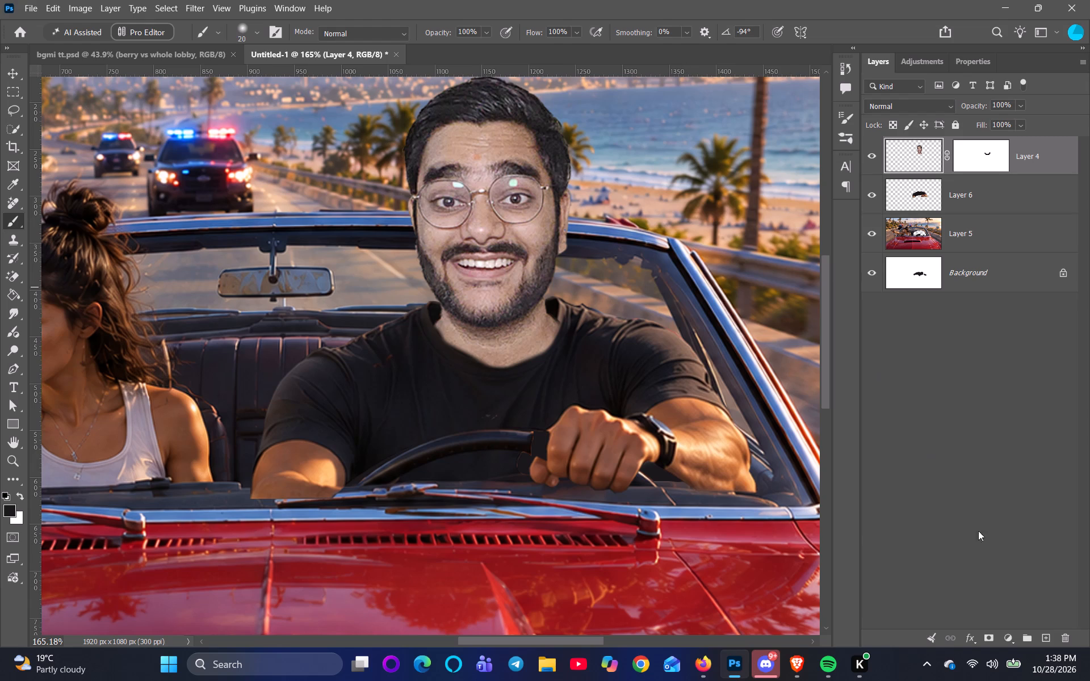
left_click(1016, 638)
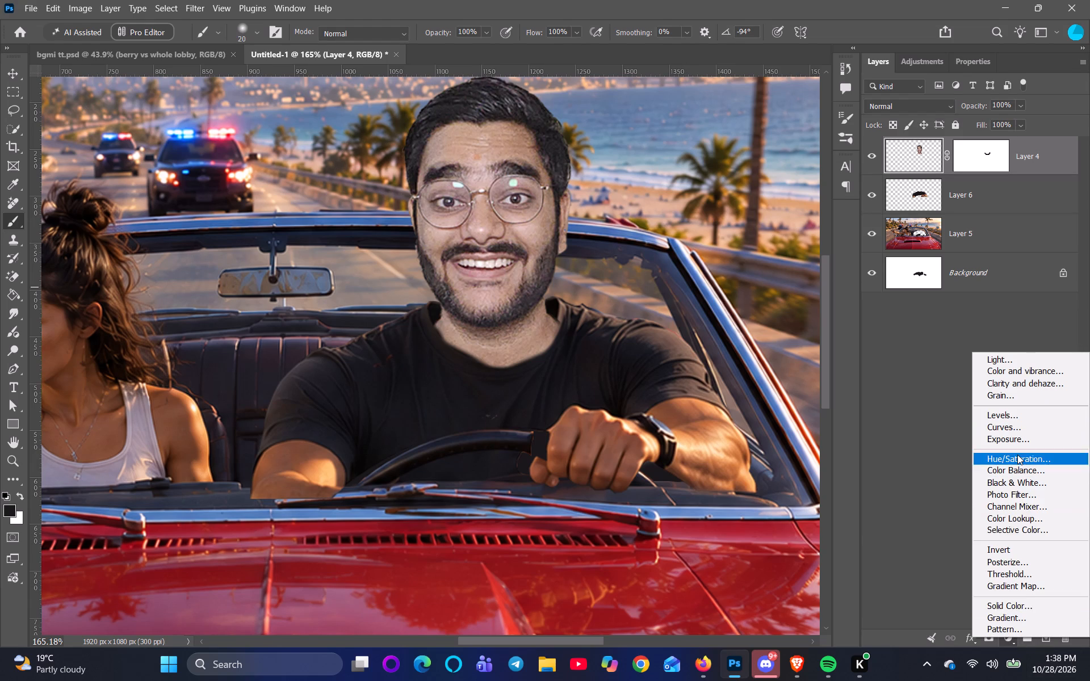
left_click(1013, 435)
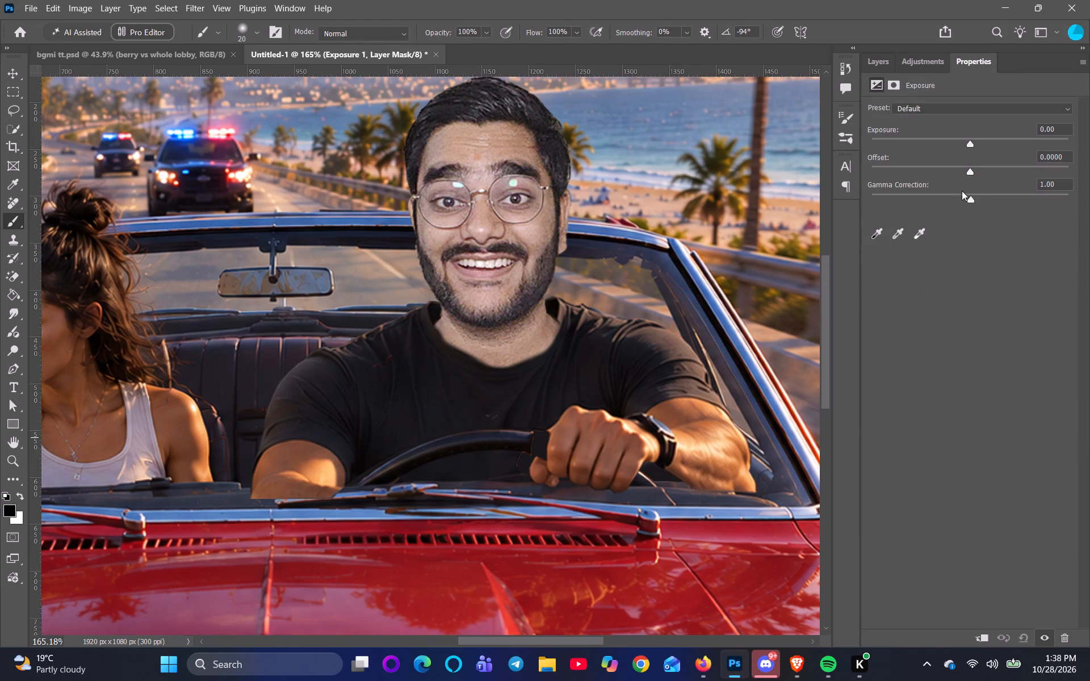
Clip the Exposure adjustment to Layer 4 and raise its gamma correction to 3.26.
left_click_drag(958, 201, 905, 225)
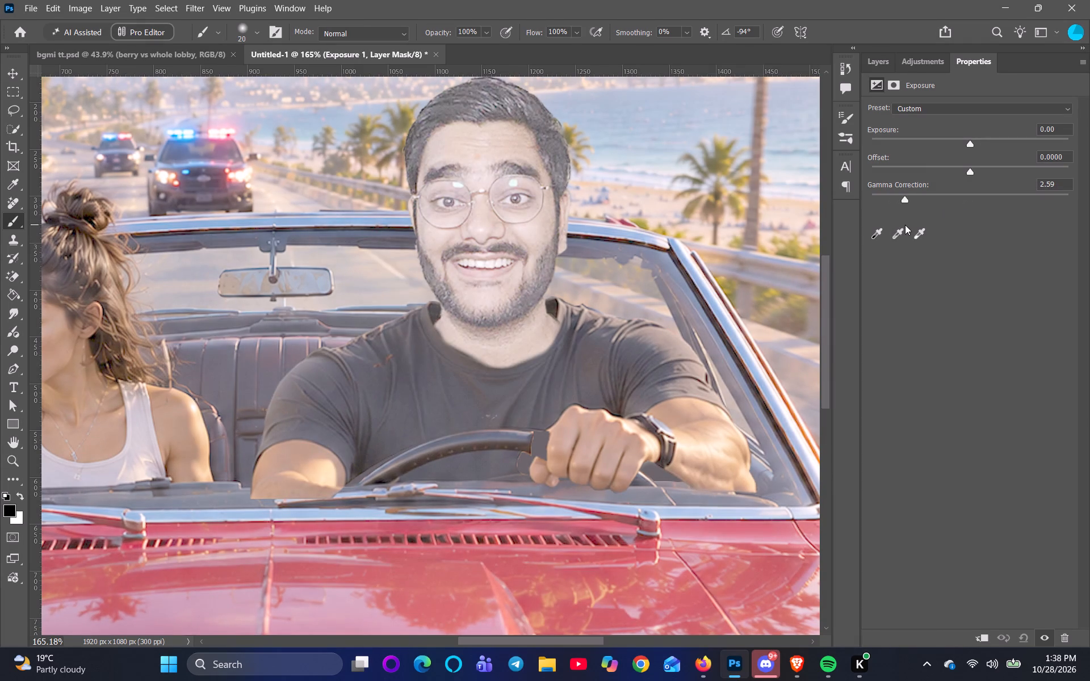
left_click_drag(905, 225, 911, 225)
left_click(985, 636)
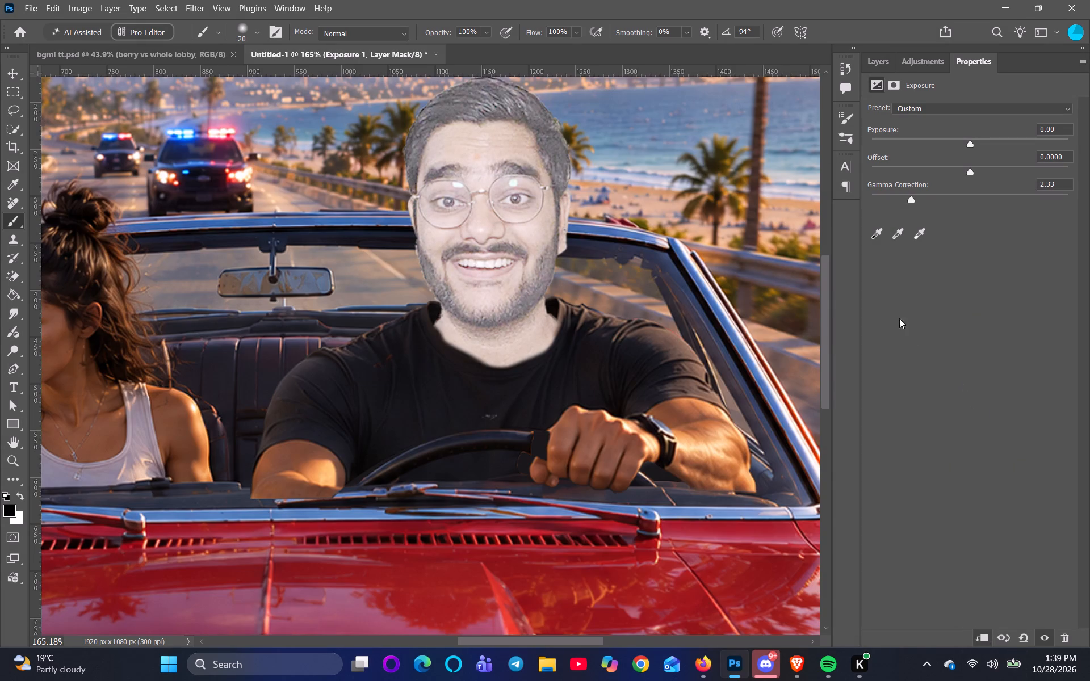
left_click(905, 197)
left_click_drag(902, 196, 906, 207)
left_click_drag(906, 207, 892, 209)
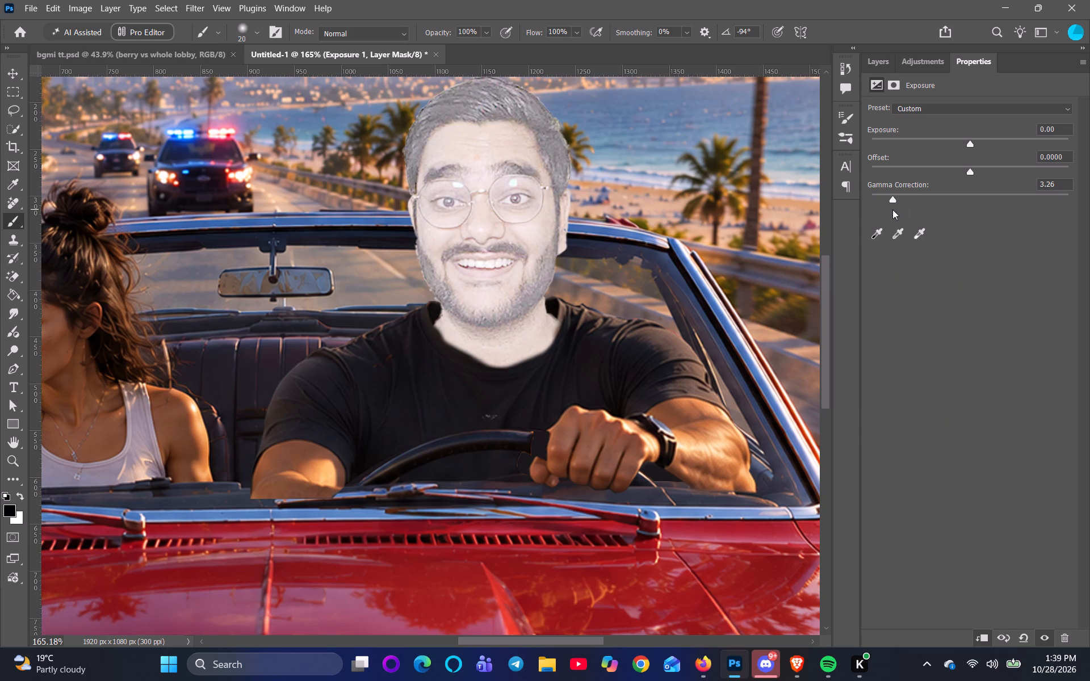
Invert the Exposure adjustment's layer mask to black.
left_click(876, 58)
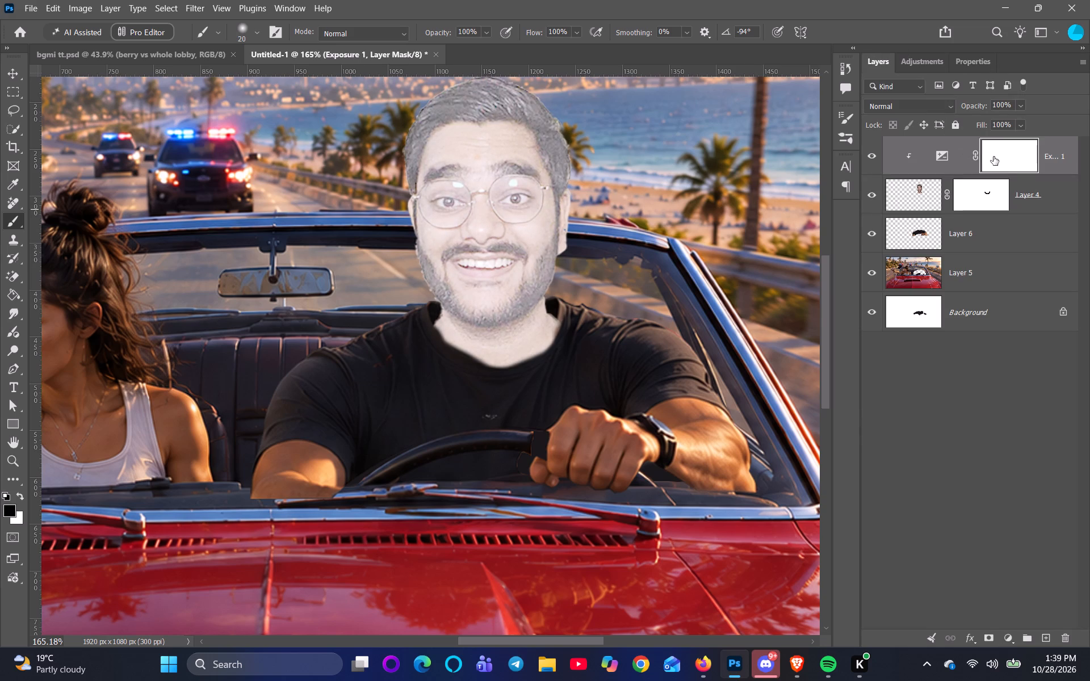
left_click(993, 157)
key("ctrl+i")
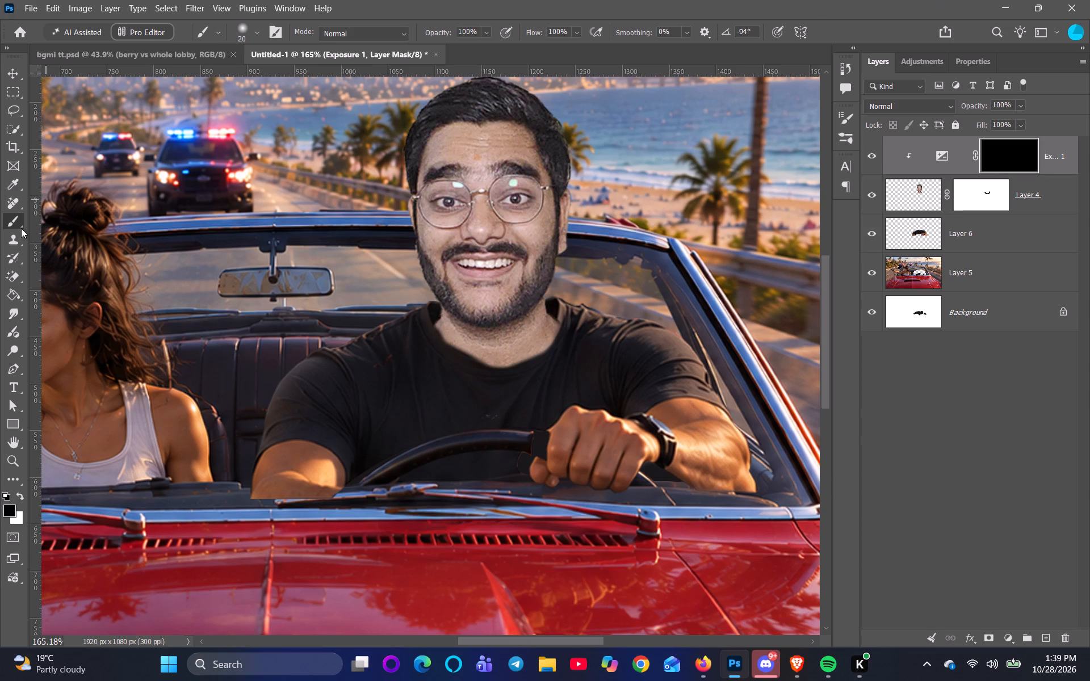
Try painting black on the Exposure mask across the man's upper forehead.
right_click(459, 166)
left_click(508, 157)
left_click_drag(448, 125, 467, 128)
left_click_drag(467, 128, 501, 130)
Paint white on the Exposure mask along the forehead hairline and down the side of the face away from the passenger.
left_click(20, 497)
left_click_drag(453, 125, 501, 127)
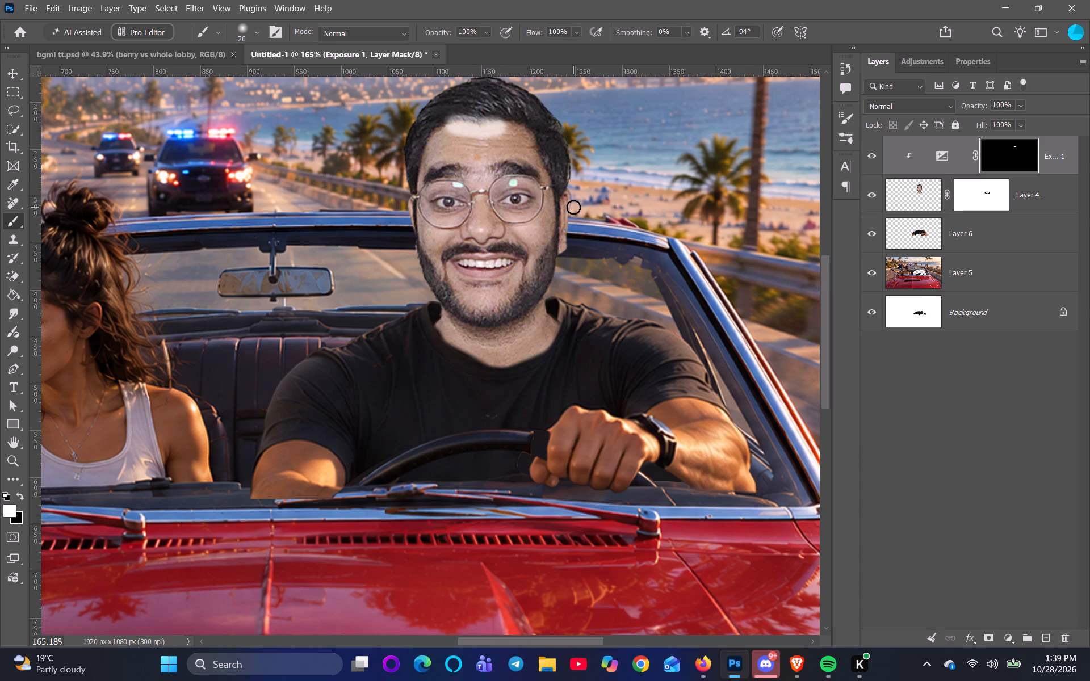
key("ctrl+z")
scroll(534, 171, "up", 4)
key("space")
key("space")
key("space")
key("space")
key("space")
key("space")
left_click_drag(481, 123, 479, 244)
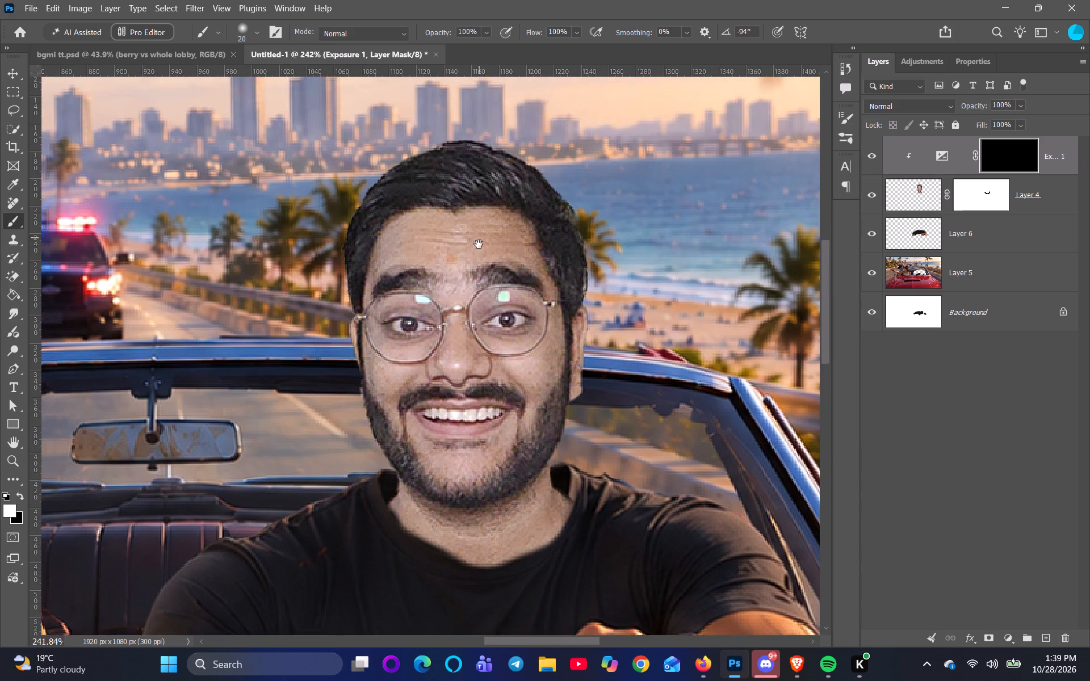
left_click_drag(479, 244, 476, 251)
left_click_drag(387, 251, 411, 242)
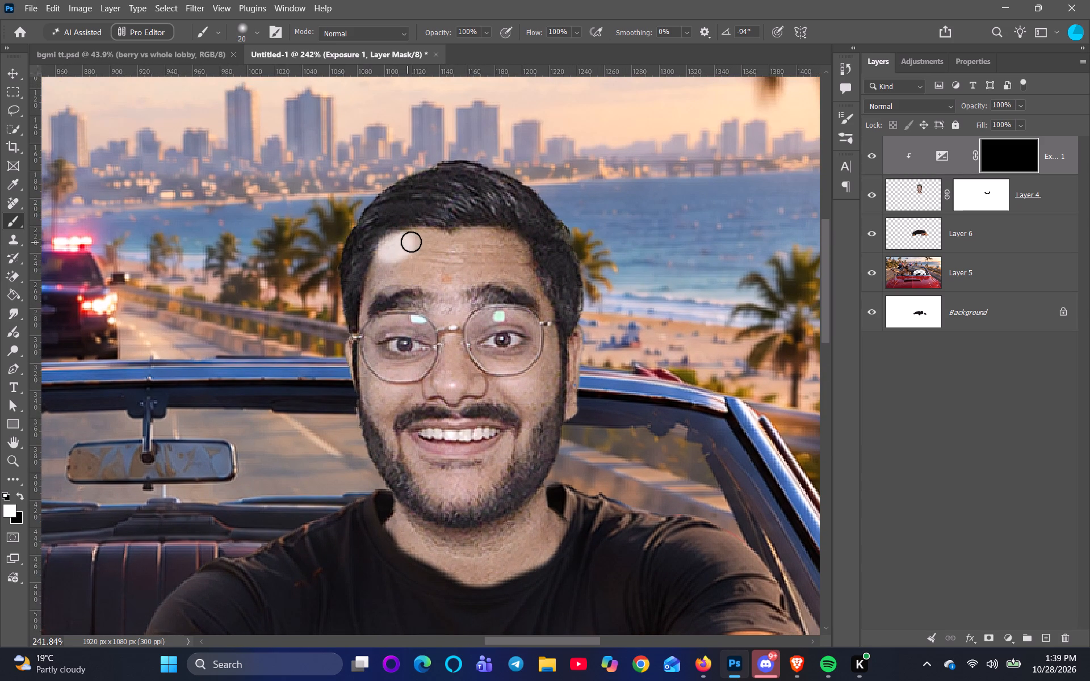
left_click_drag(411, 242, 551, 318)
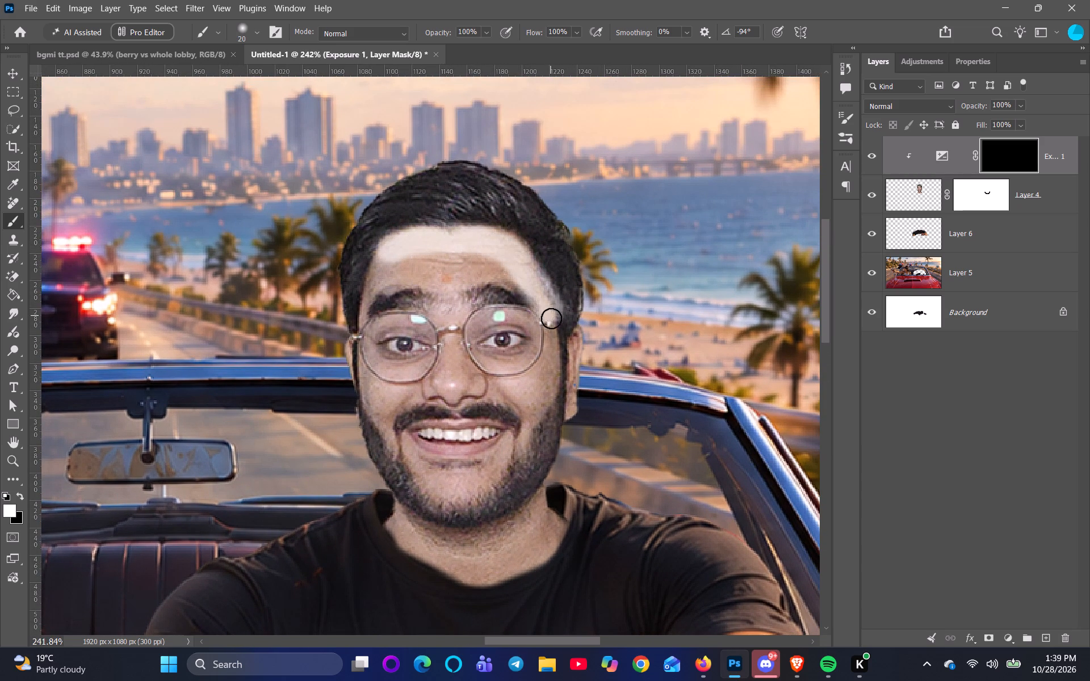
left_click_drag(551, 318, 524, 453)
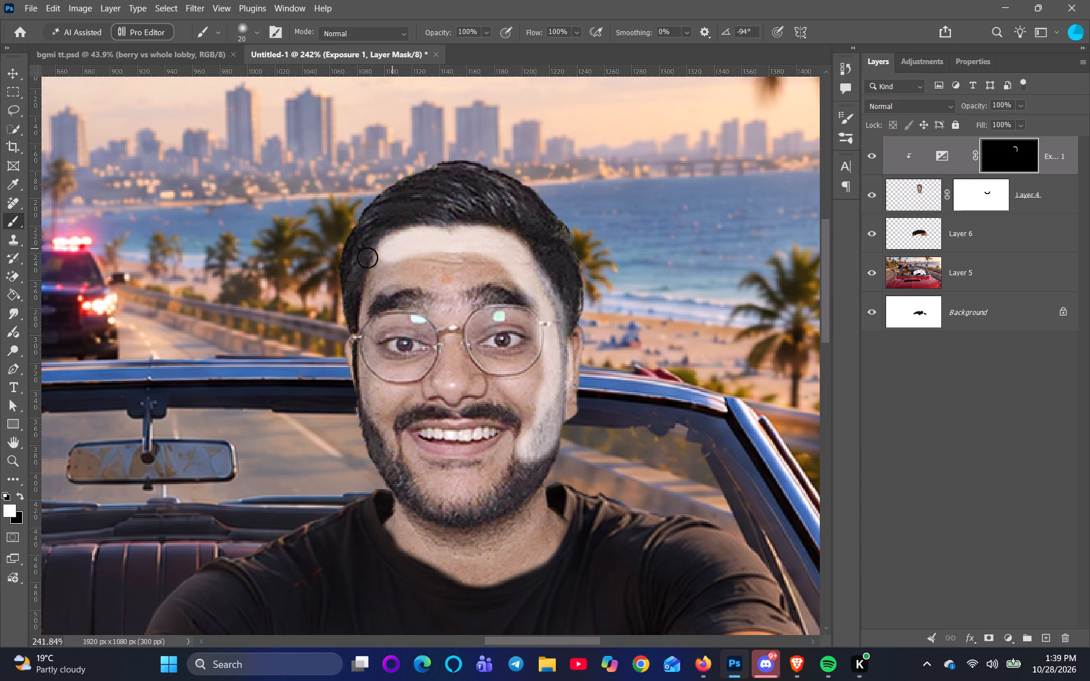
left_click_drag(378, 255, 378, 283)
Using a size 10 brush, paint white on the Exposure mask down the passenger-side edge of the face, from temple to jaw.
scroll(369, 310, "up", 7)
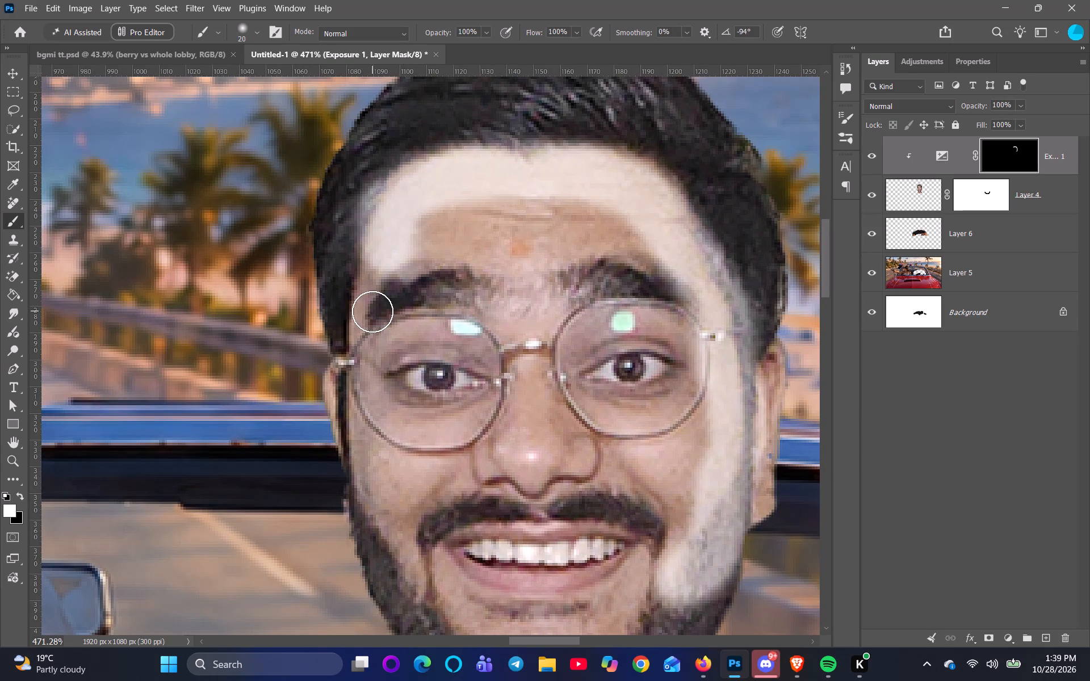
key("bracketleft")
key("bracketleft")
left_click_drag(359, 260, 363, 339)
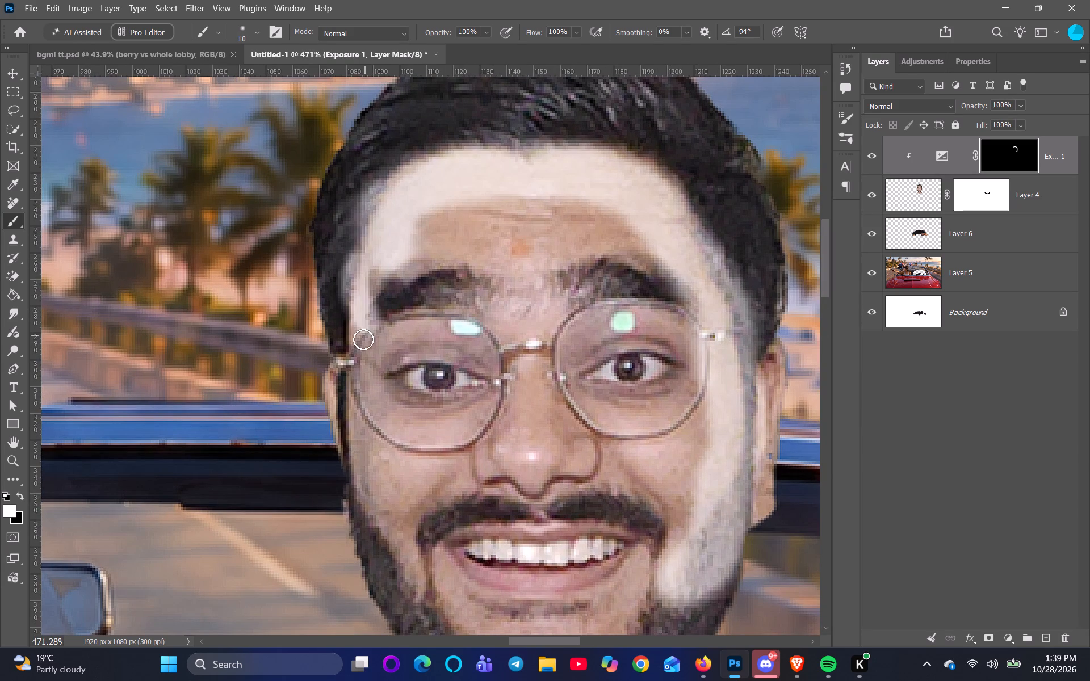
left_click_drag(363, 339, 410, 595)
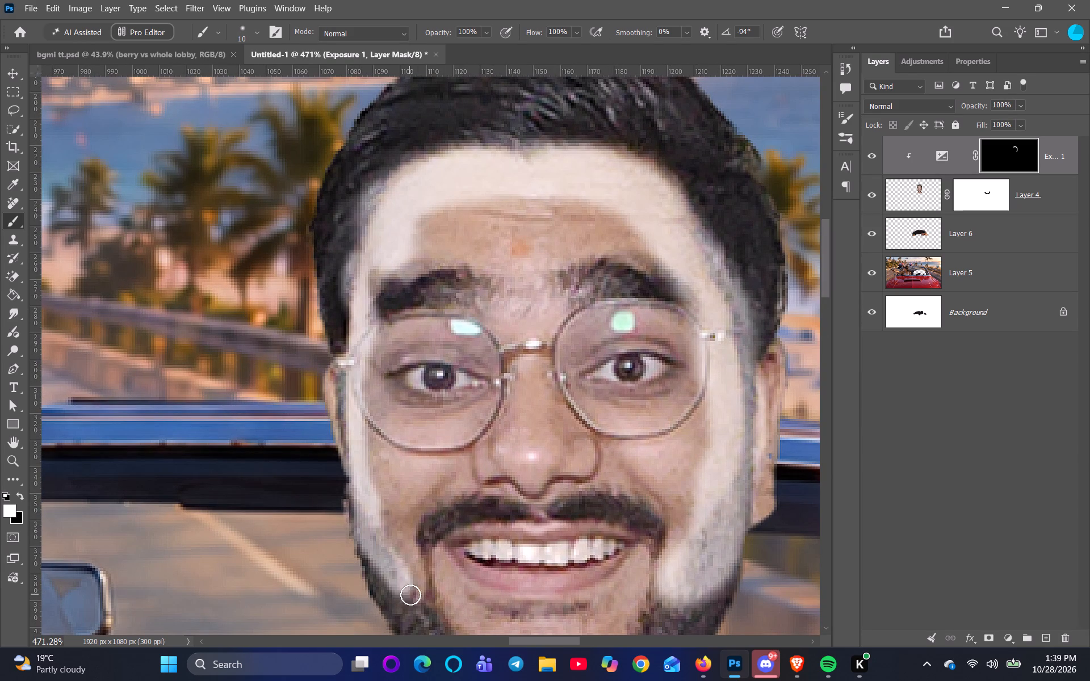
left_click_drag(410, 595, 411, 595)
Paint white on the Exposure mask beside both sides of the nose and across the middle of the forehead.
left_click_drag(494, 420, 477, 474)
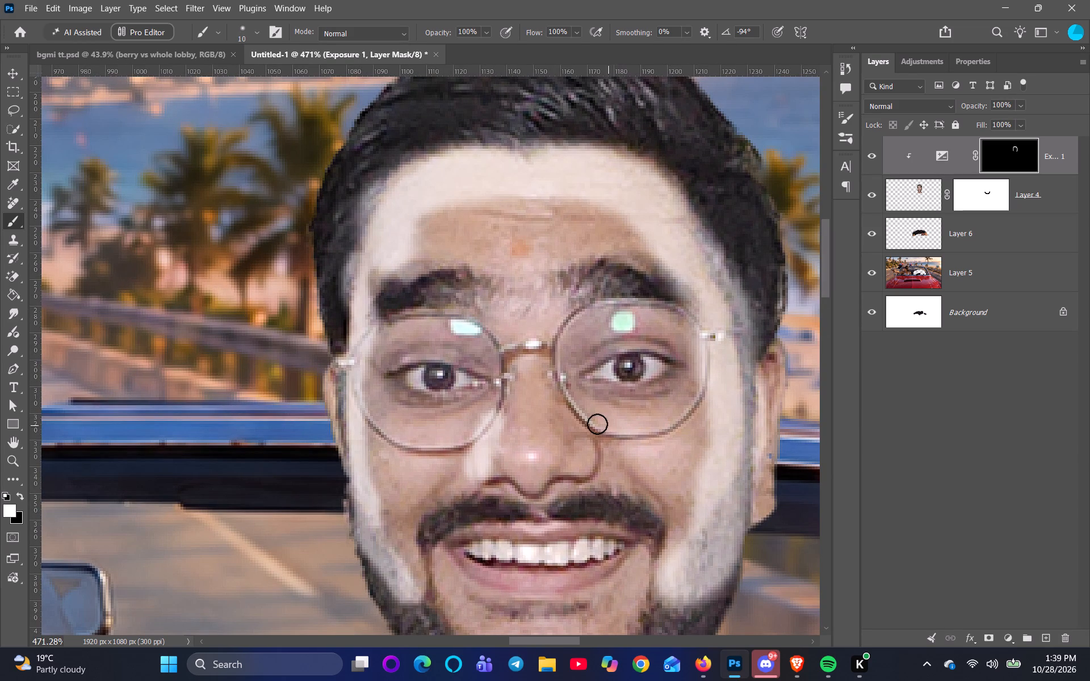
left_click_drag(592, 425, 622, 472)
left_click_drag(450, 225, 571, 226)
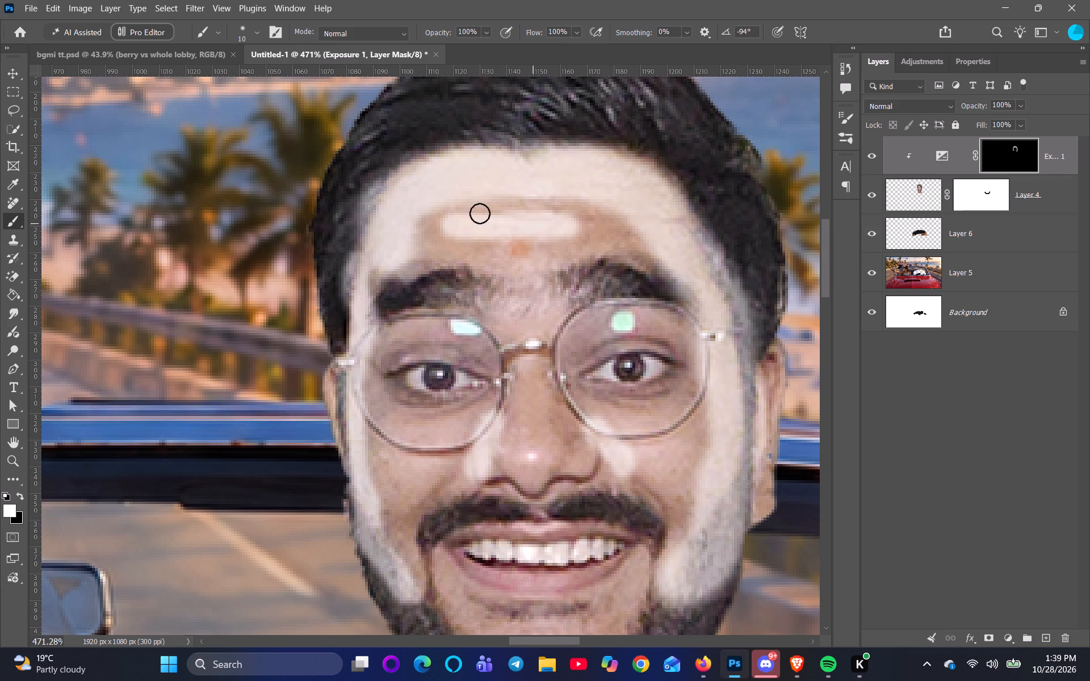
left_click_drag(471, 213, 545, 210)
Paint white on the Exposure mask over both cheeks, extending to the ear on the side away from the passenger.
scroll(509, 373, "down", 2)
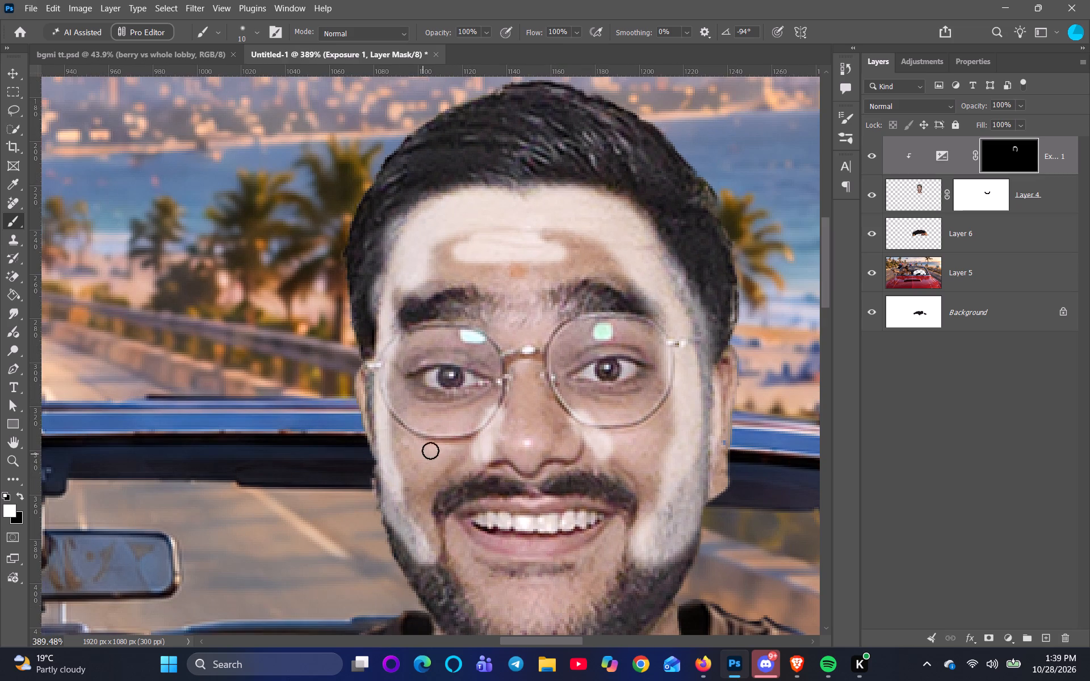
left_click_drag(435, 444, 366, 463)
left_click_drag(445, 415, 403, 438)
left_click_drag(469, 434, 399, 481)
left_click_drag(632, 428, 706, 450)
left_click_drag(615, 440, 737, 478)
left_click_drag(640, 453, 681, 482)
left_click_drag(617, 466, 654, 484)
left_click_drag(602, 427, 725, 429)
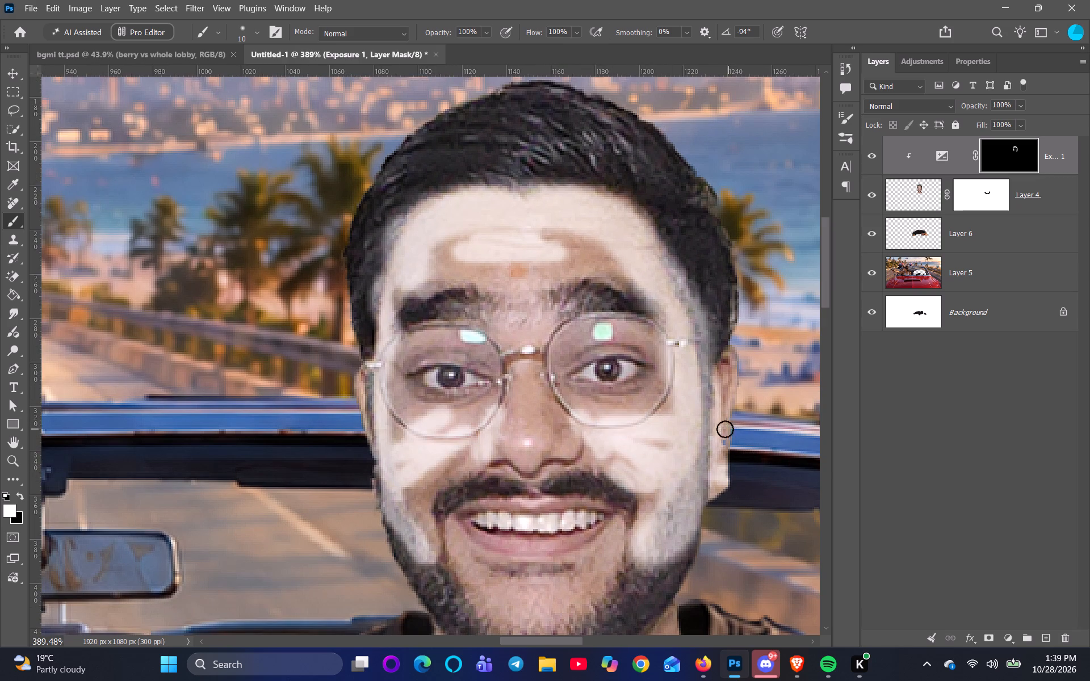
left_click_drag(725, 429, 729, 429)
Paint white on the Exposure mask from both mouth corners down over the beard toward the chin.
scroll(621, 476, "down", 2)
left_click_drag(617, 533, 609, 557)
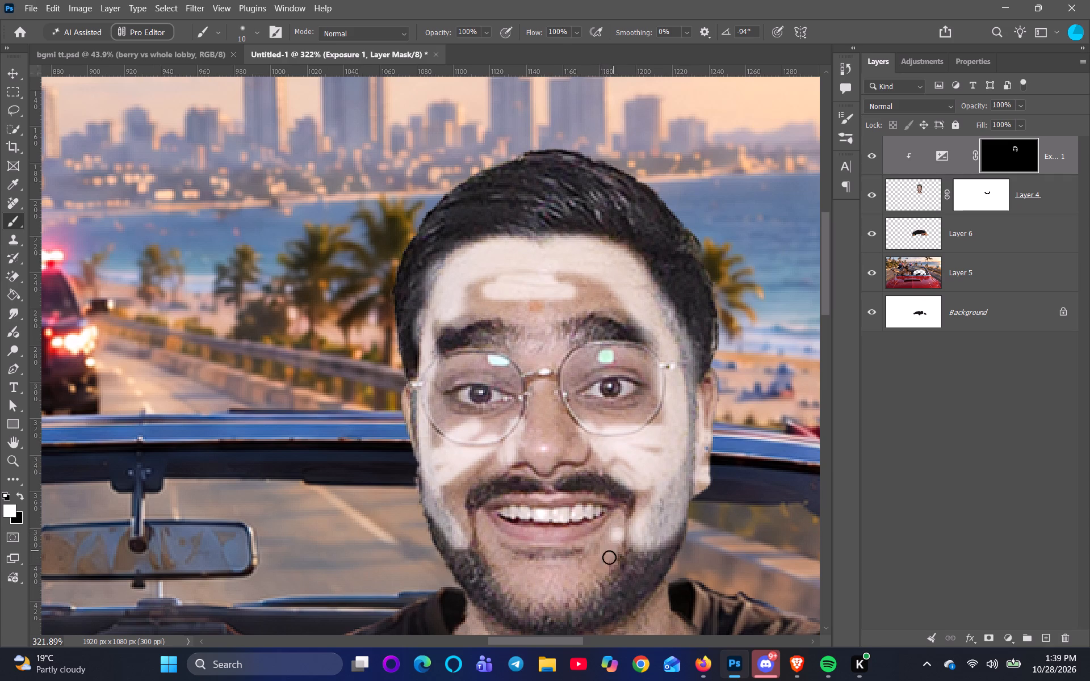
left_click_drag(609, 557, 589, 579)
left_click_drag(622, 536, 600, 575)
left_click_drag(474, 547, 515, 588)
Paint white on the Exposure mask across the man's neck above the shirt collar.
scroll(592, 569, "down", 4)
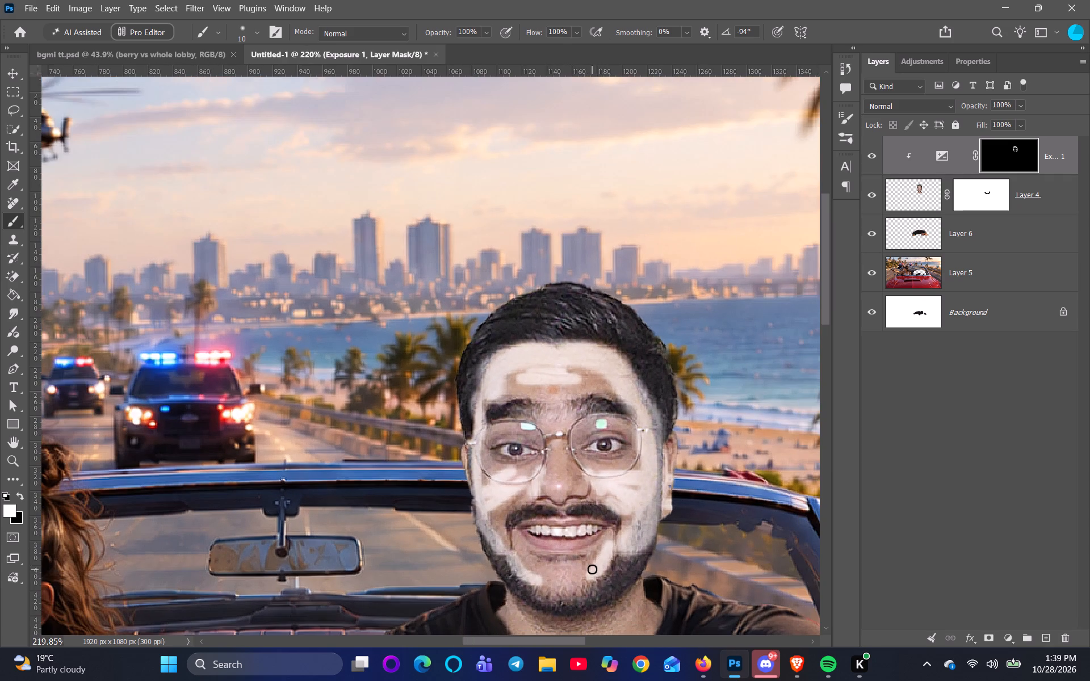
key("space")
key("space")
left_click_drag(608, 581, 584, 491)
left_click_drag(588, 544, 581, 557)
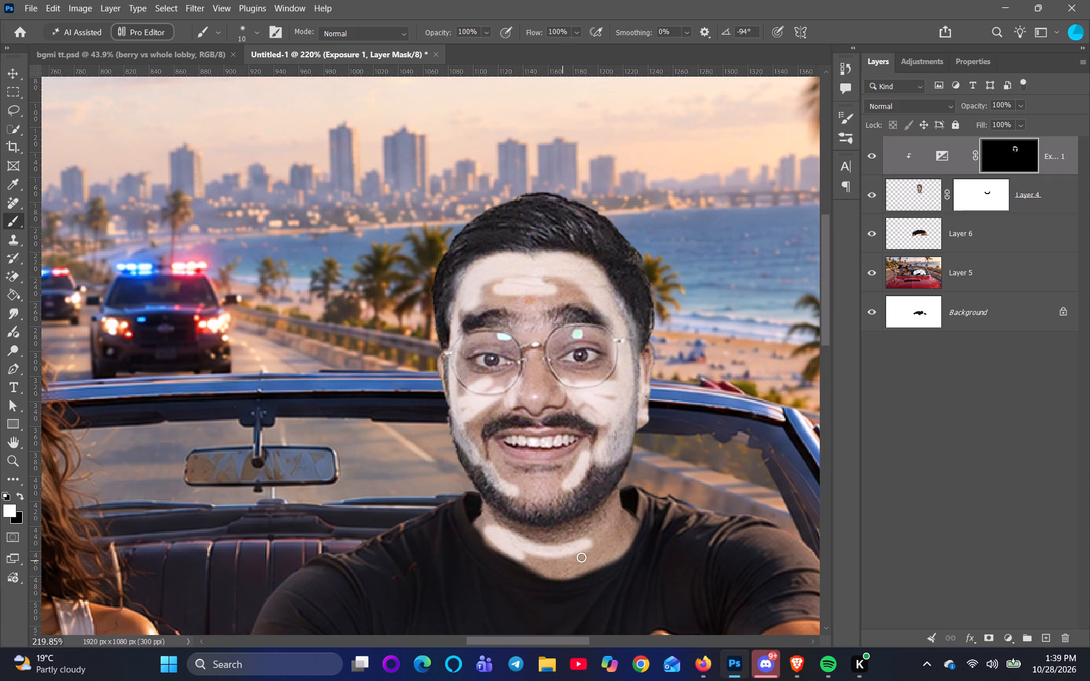
left_click_drag(581, 557, 523, 537)
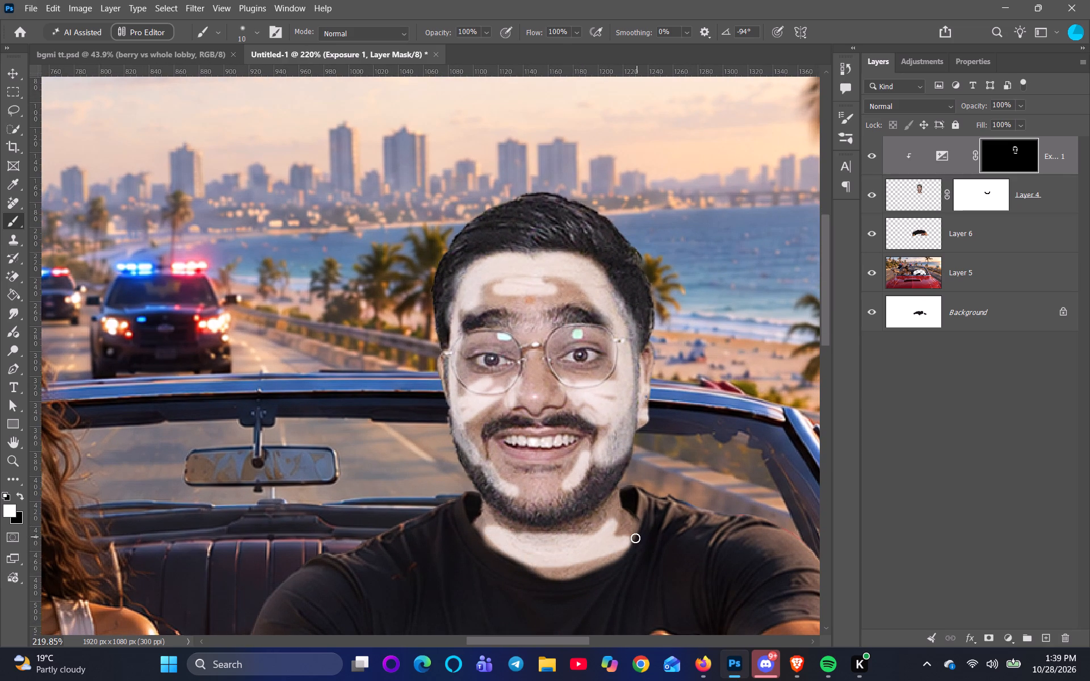
Feather the Exposure adjustment's layer mask by 176.3 px in Select and Mask.
double_click(997, 159)
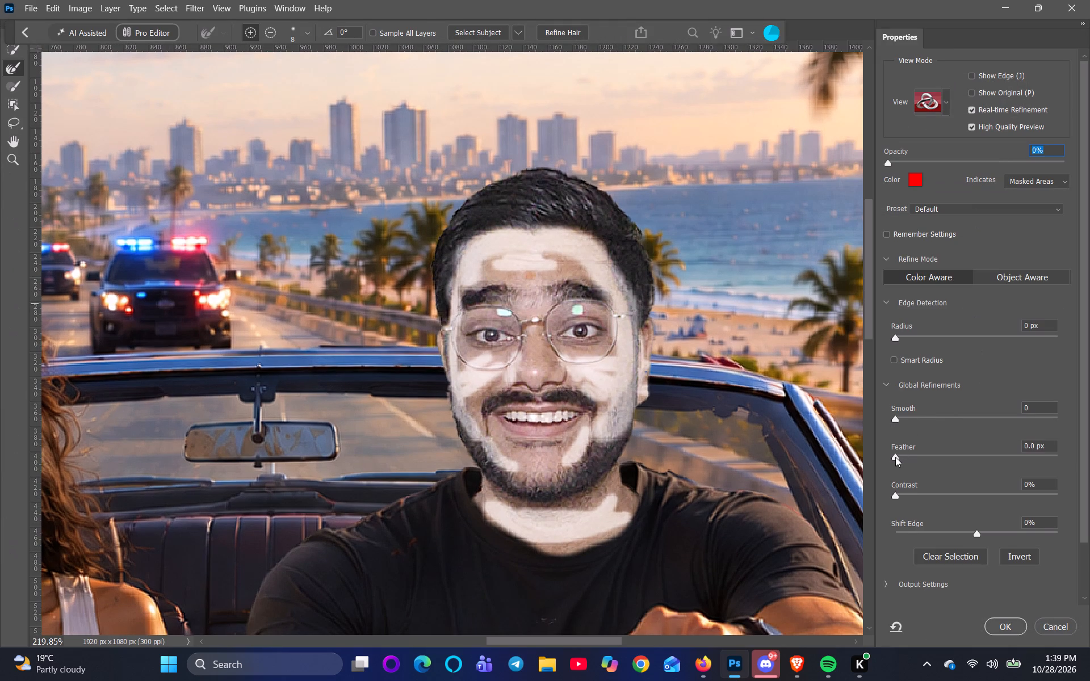
left_click_drag(895, 457, 972, 456)
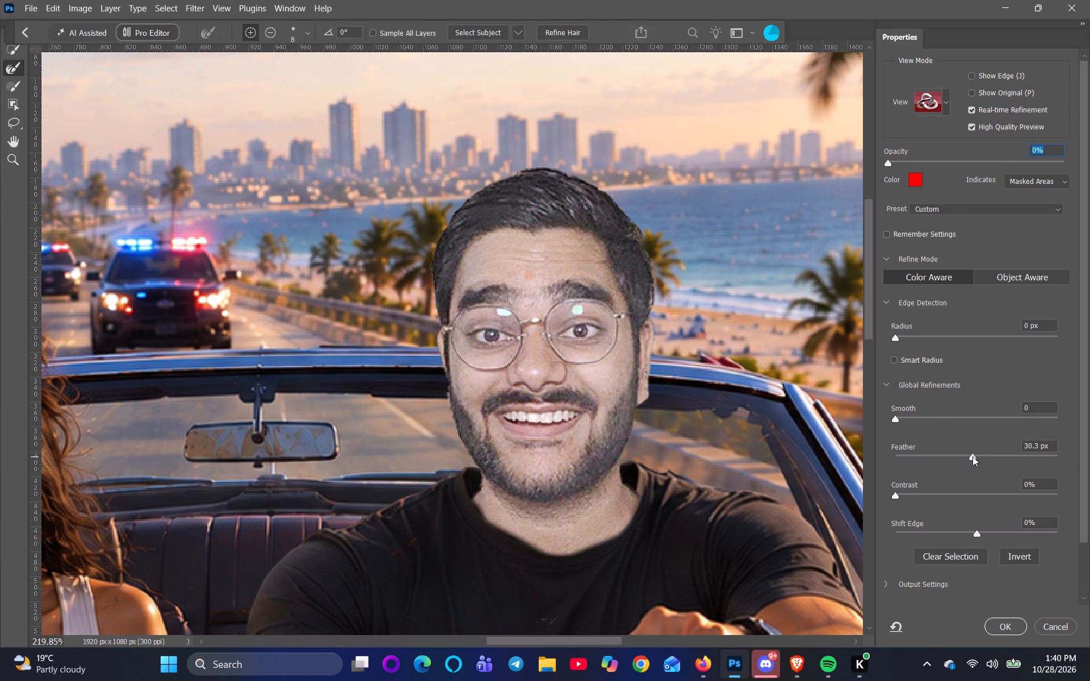
left_click_drag(972, 456, 989, 451)
left_click_drag(989, 451, 1003, 442)
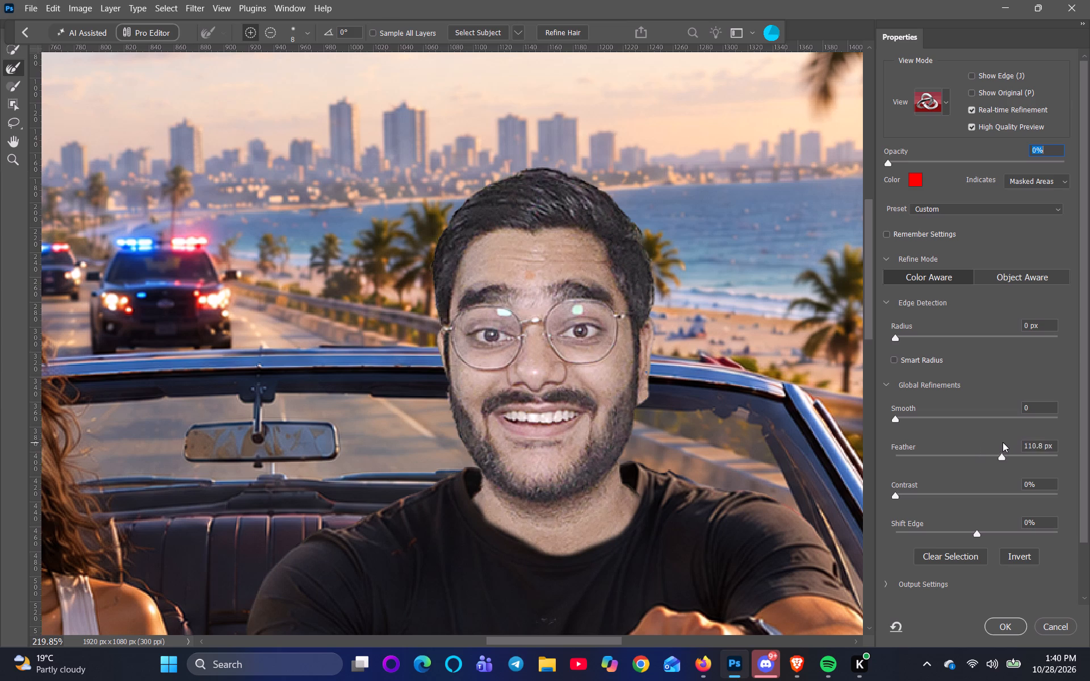
left_click_drag(1003, 442, 992, 443)
left_click_drag(992, 443, 1003, 440)
left_click_drag(1003, 440, 1034, 436)
left_click_drag(1034, 436, 1022, 440)
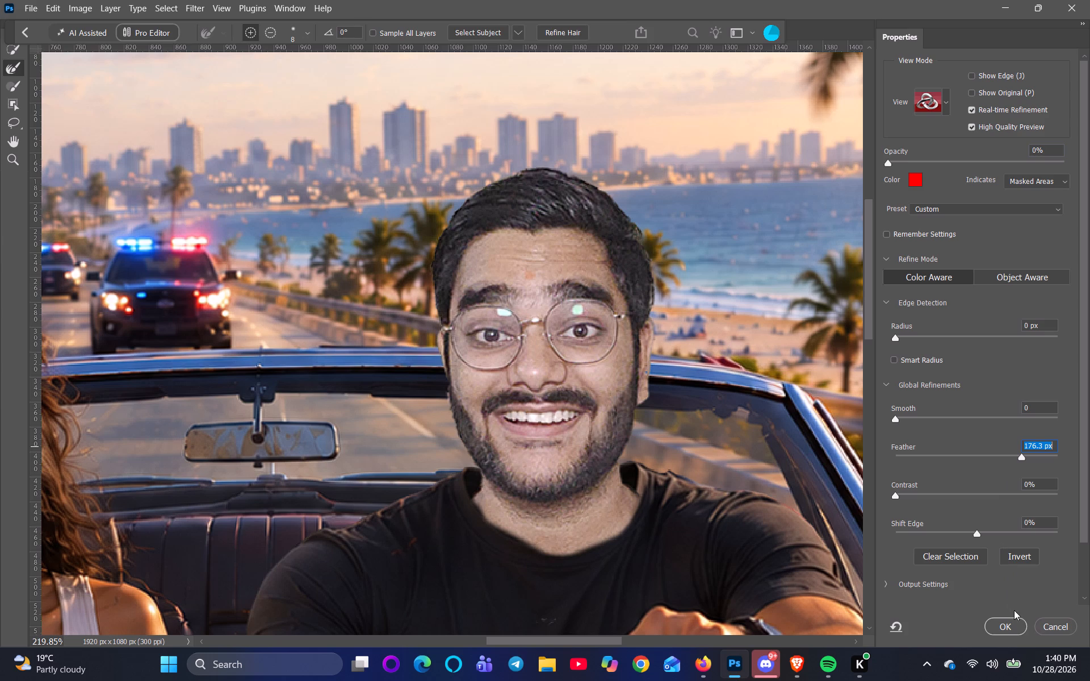
left_click(1013, 623)
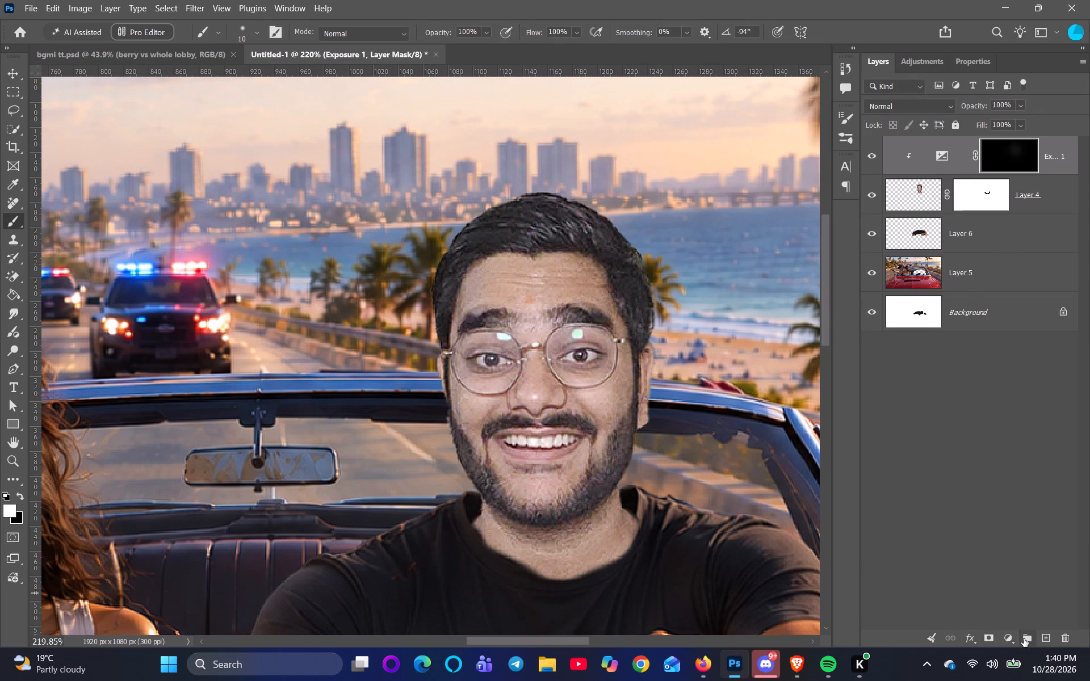
Add a second Exposure adjustment, clip it to the head layer, and set its gamma correction to 0.33.
left_click(1007, 634)
left_click(1034, 437)
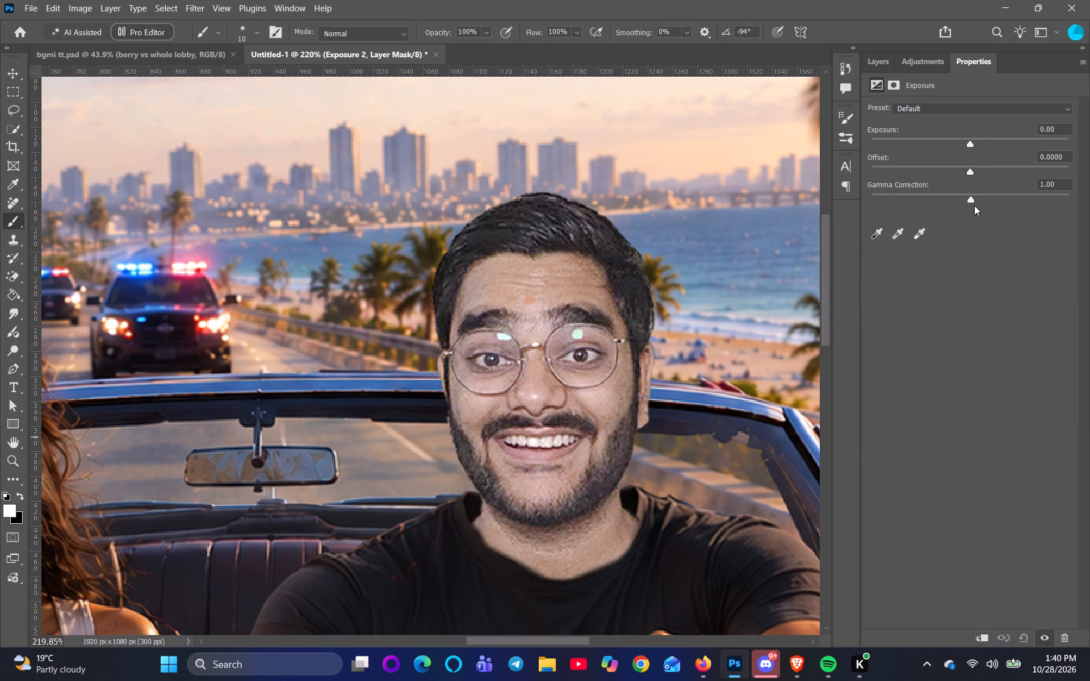
left_click_drag(971, 204, 993, 205)
left_click_drag(967, 195, 1004, 200)
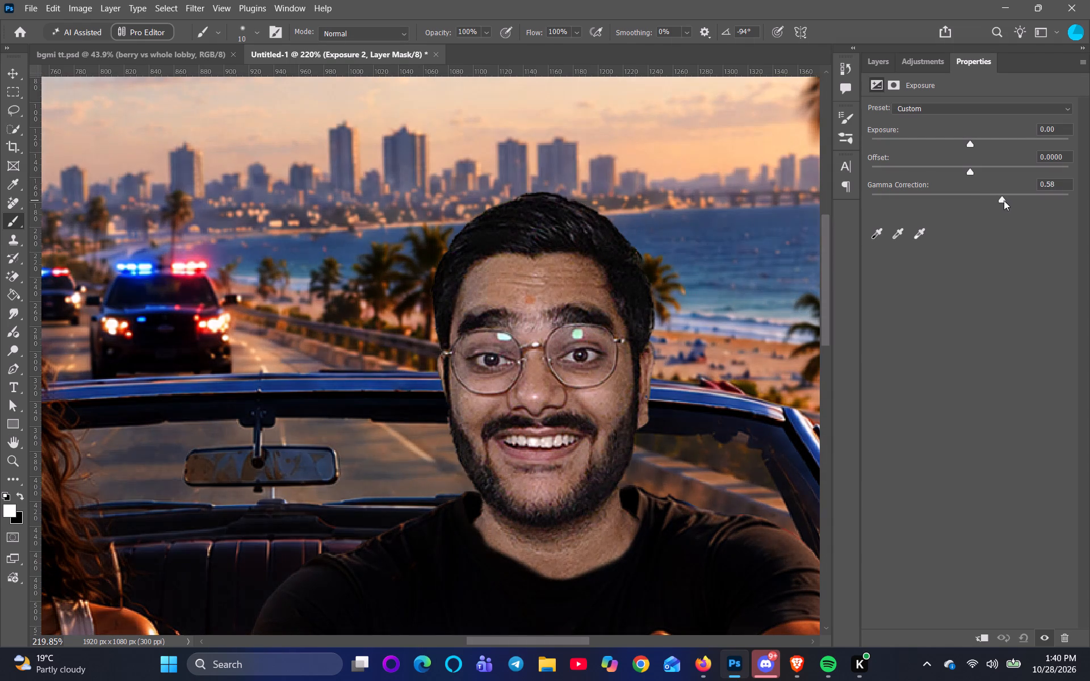
left_click_drag(1004, 200, 992, 203)
left_click(984, 634)
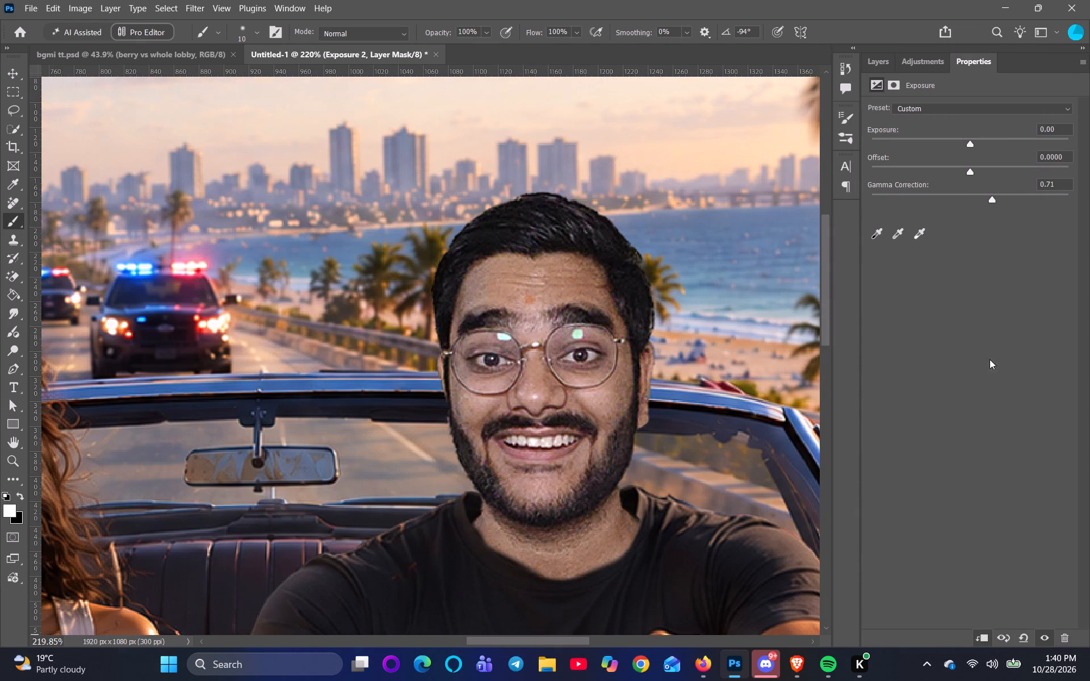
left_click_drag(990, 195, 1022, 200)
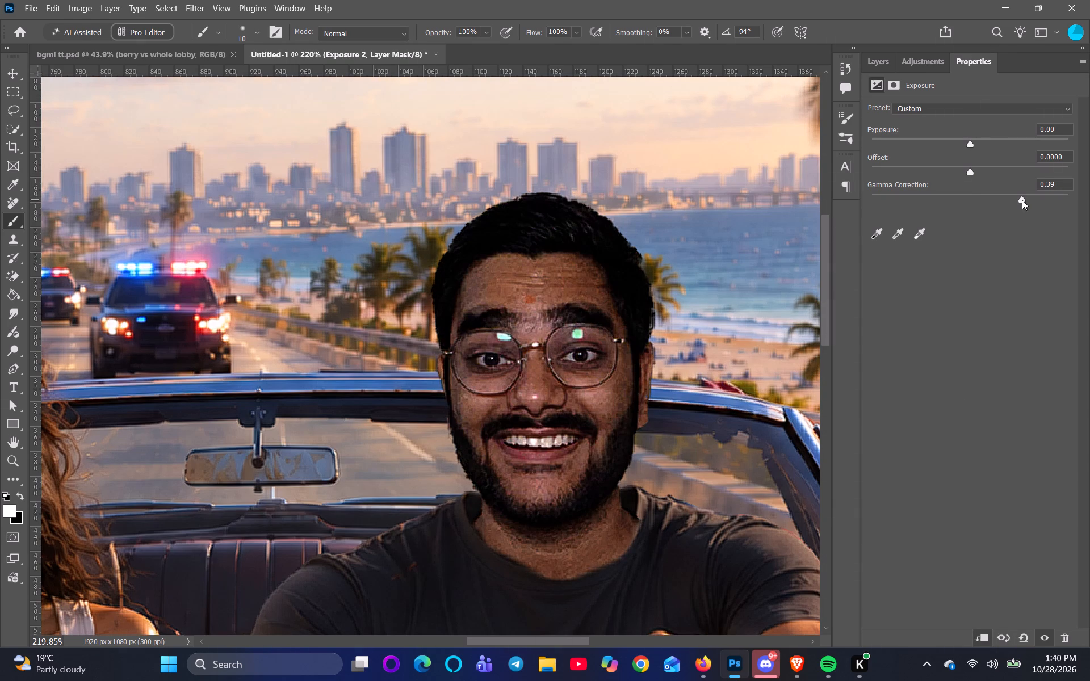
left_click_drag(1022, 200, 1033, 201)
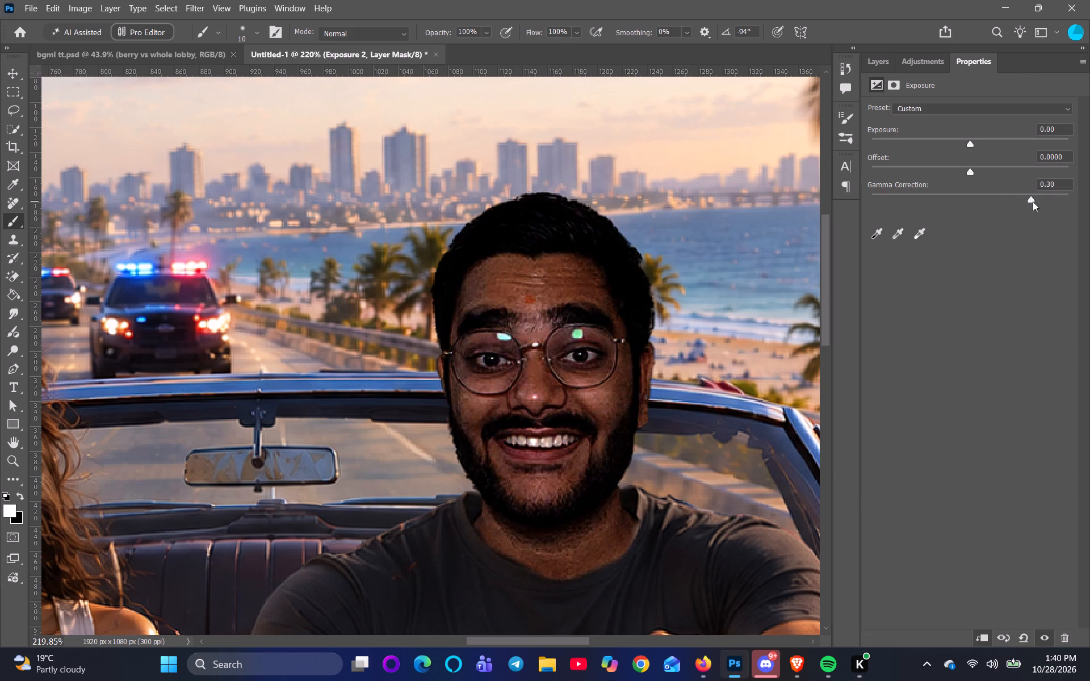
left_click_drag(1033, 201, 1029, 201)
Invert the second Exposure adjustment's layer mask to black.
left_click(881, 66)
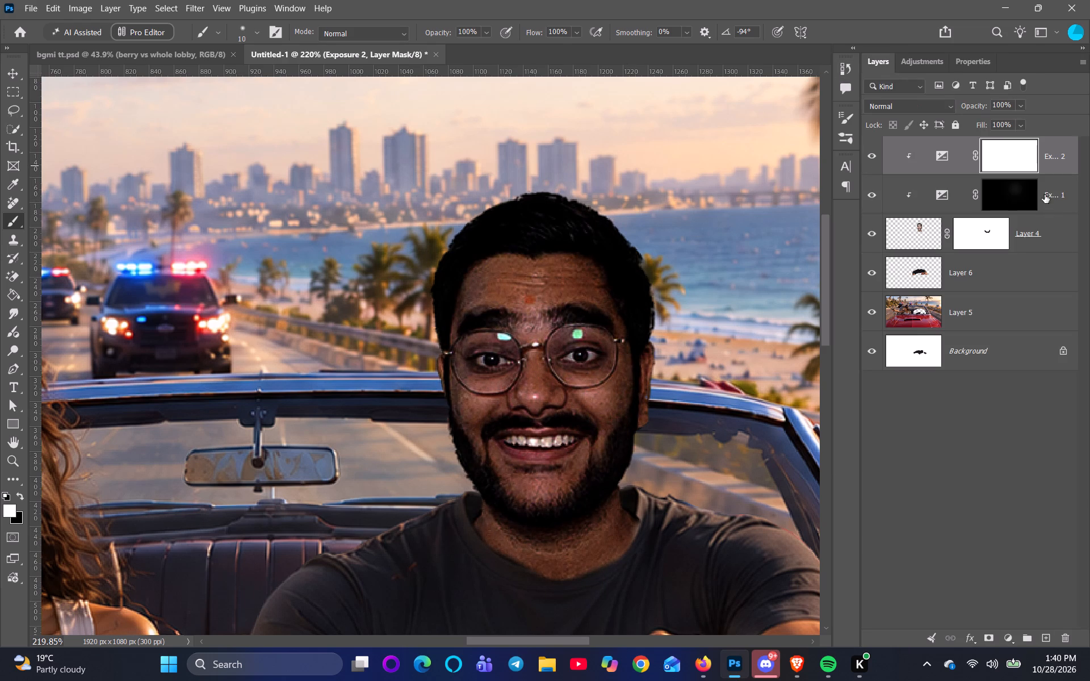
key("ctrl+i")
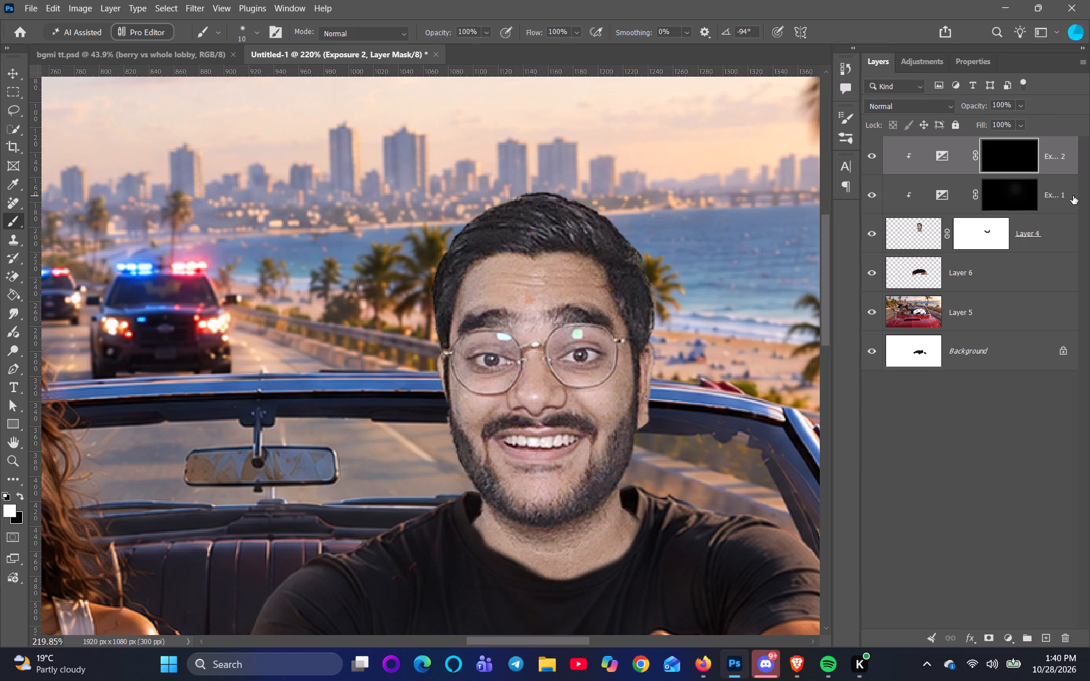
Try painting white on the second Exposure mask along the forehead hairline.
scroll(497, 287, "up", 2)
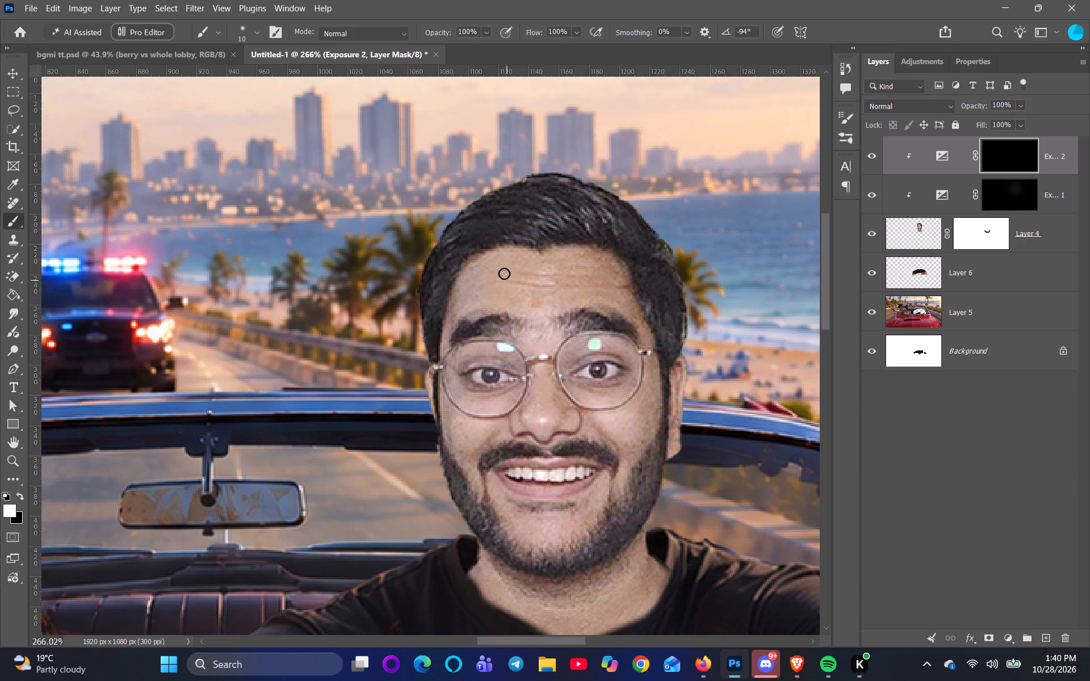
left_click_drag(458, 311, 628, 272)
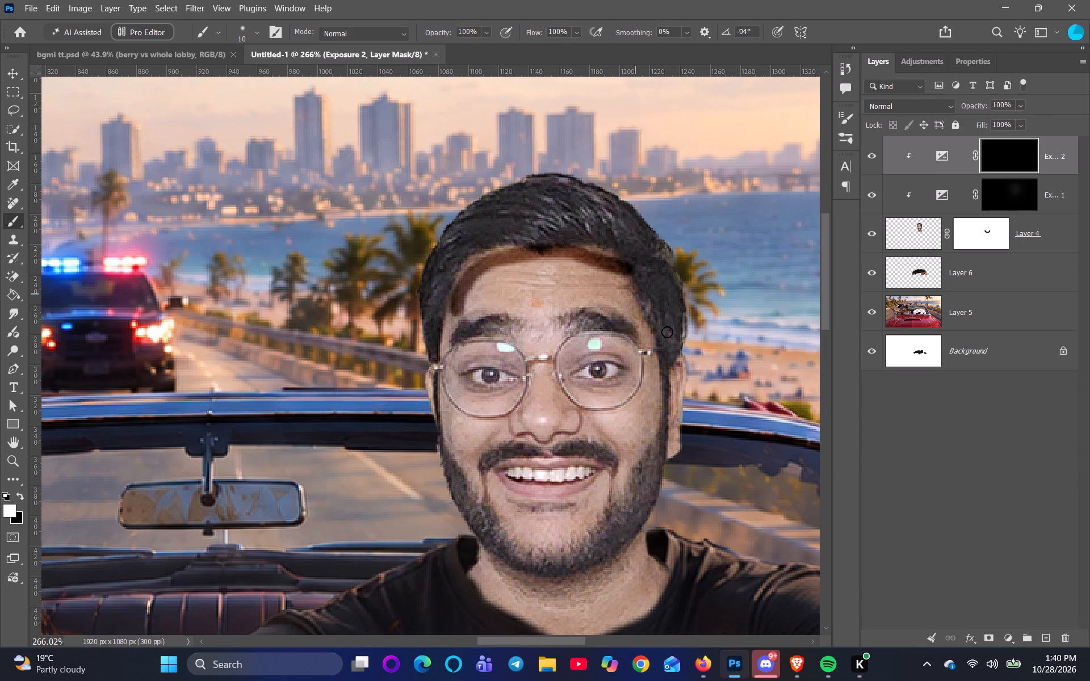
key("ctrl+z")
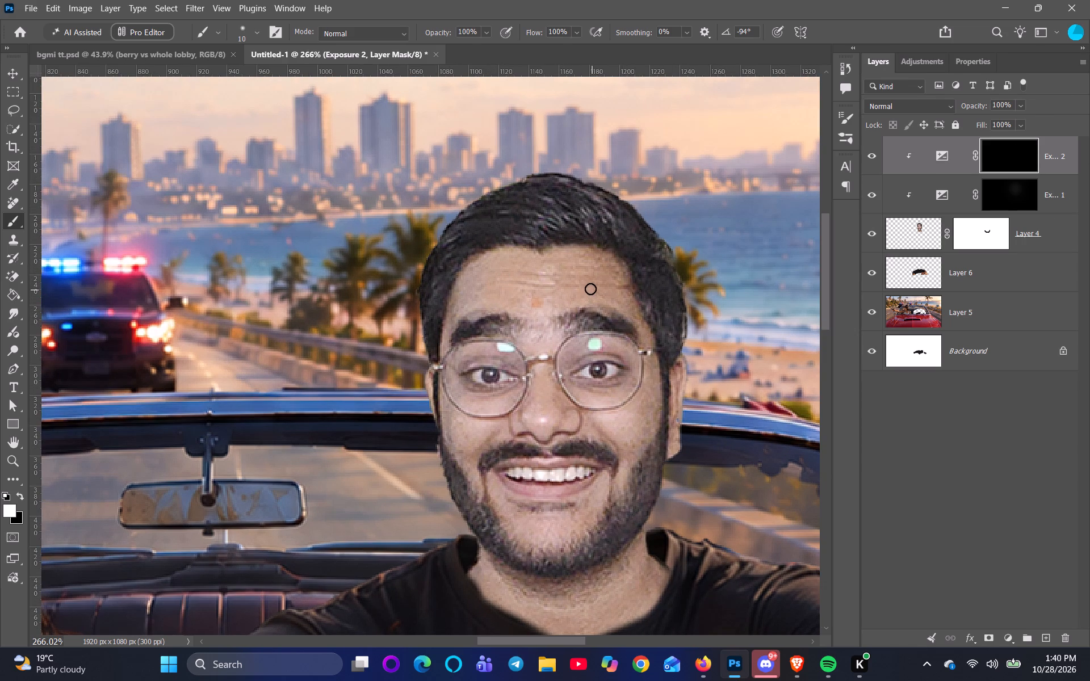
Paint white on the second Exposure mask over both temples and across the middle of the forehead with a 10 px brush.
scroll(619, 344, "down", 11)
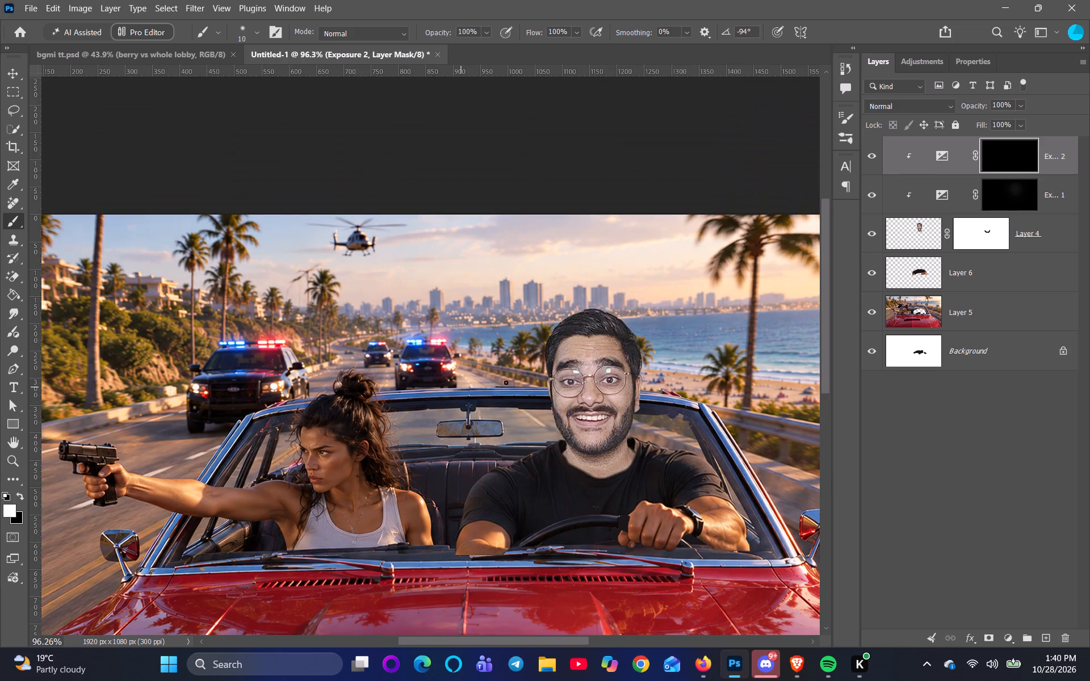
scroll(555, 378, "up", 8)
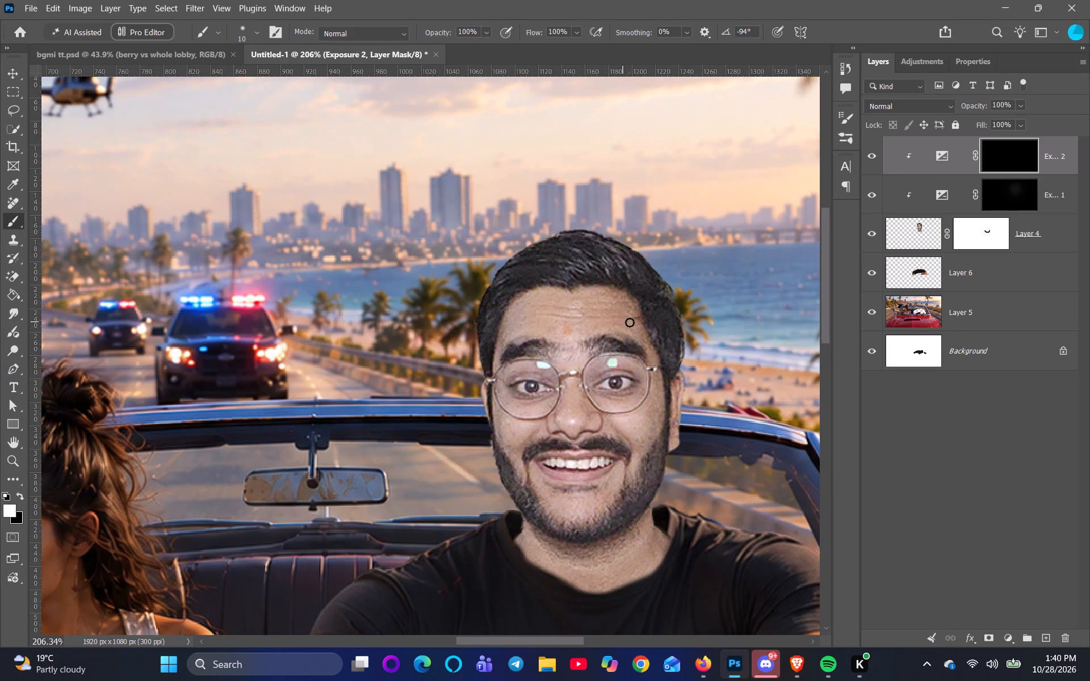
left_click_drag(643, 339, 665, 380)
left_click_drag(504, 341, 493, 371)
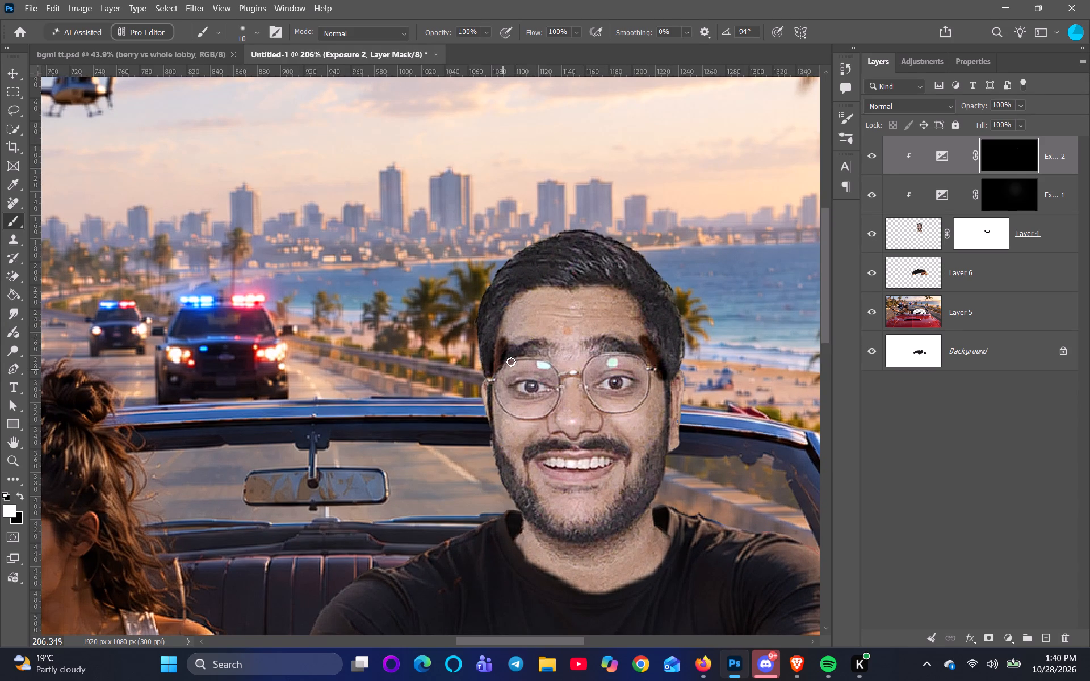
left_click_drag(550, 324, 607, 329)
left_click_drag(524, 337, 544, 331)
left_click_drag(612, 322, 620, 329)
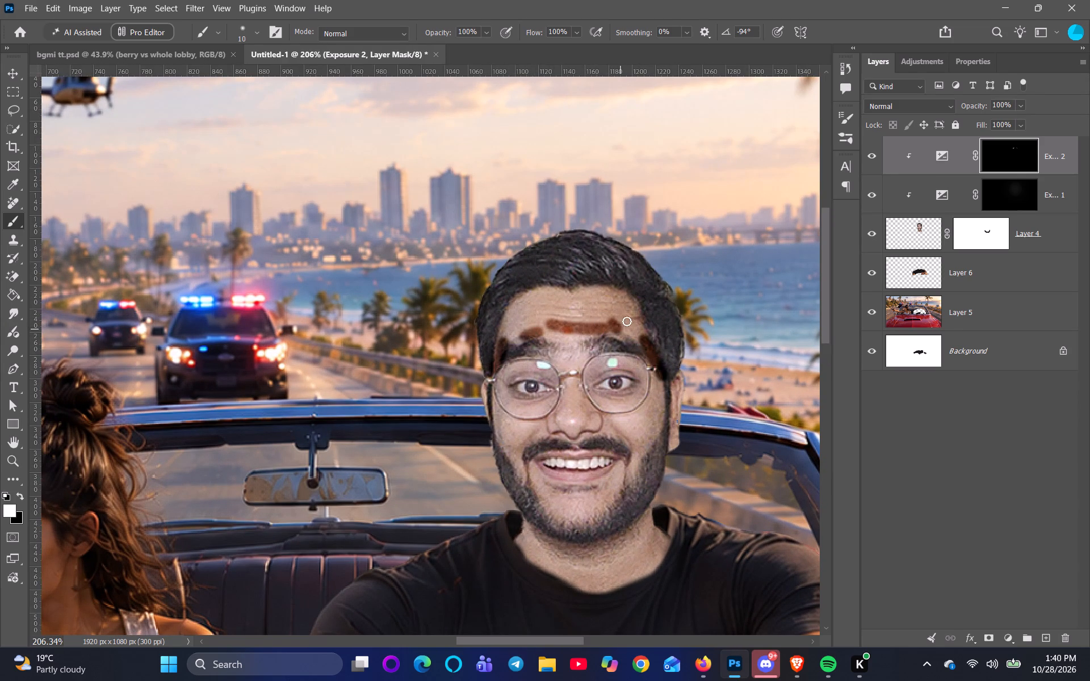
left_click_drag(589, 307, 564, 321)
left_click_drag(535, 321, 614, 320)
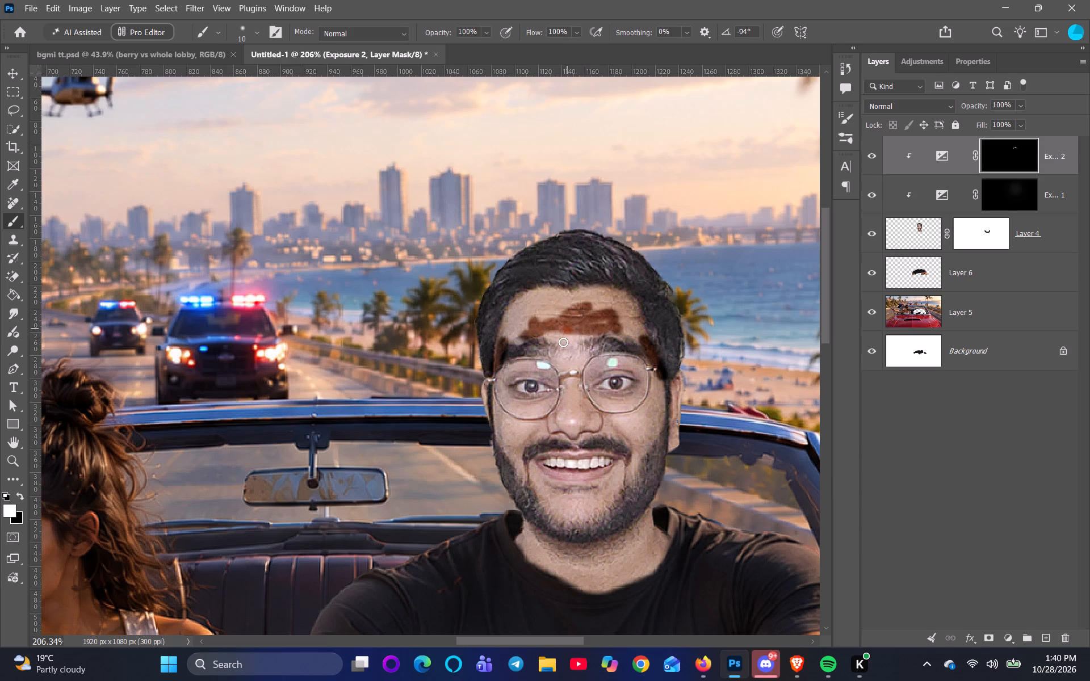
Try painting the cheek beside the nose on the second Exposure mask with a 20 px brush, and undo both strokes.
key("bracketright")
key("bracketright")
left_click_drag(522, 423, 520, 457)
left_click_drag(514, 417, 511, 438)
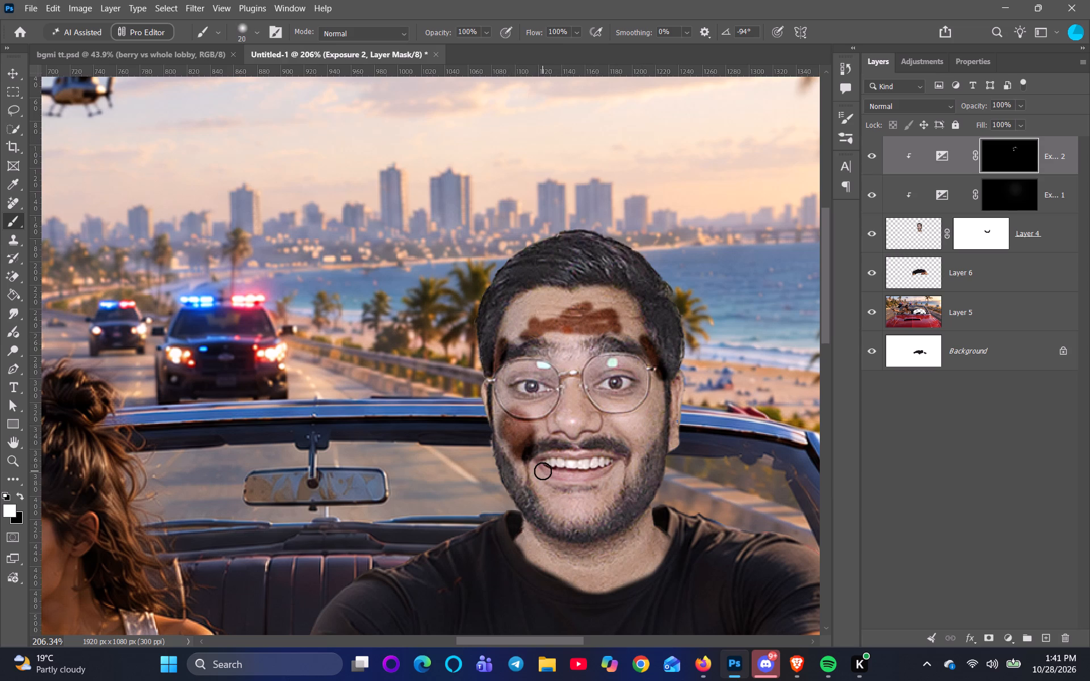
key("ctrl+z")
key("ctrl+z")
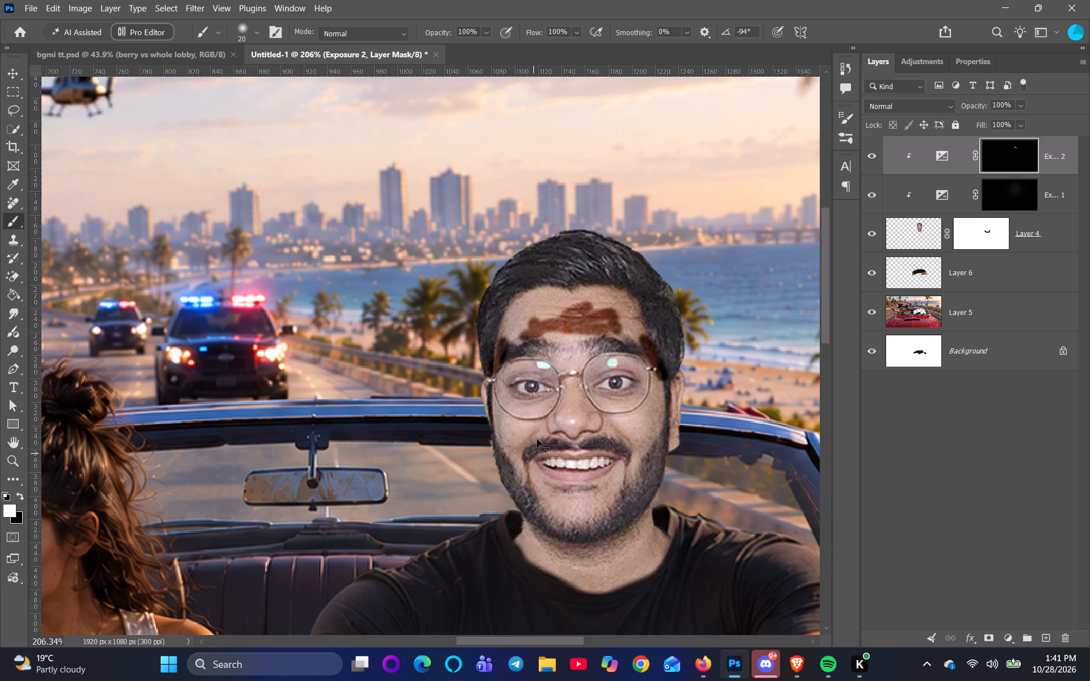
Paint shadow strokes under both eyes on the second Exposure mask with an 8 px white brush.
scroll(544, 405, "up", 7)
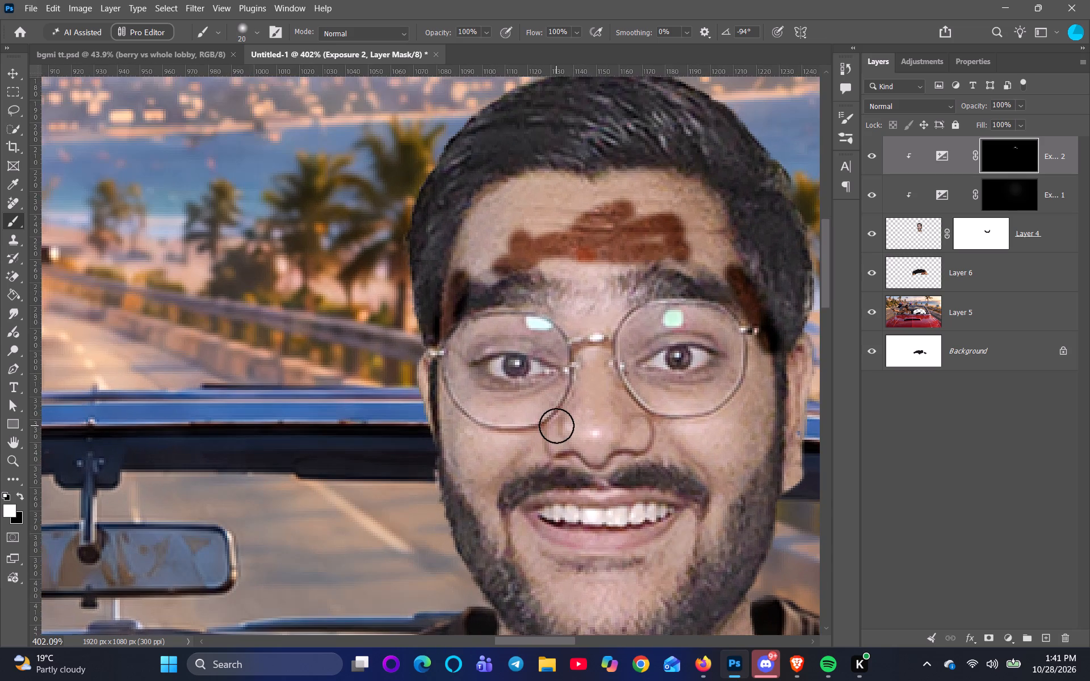
key("bracketleft")
key("bracketleft")
key("bracketleft")
key("bracketleft")
left_click_drag(546, 385, 505, 396)
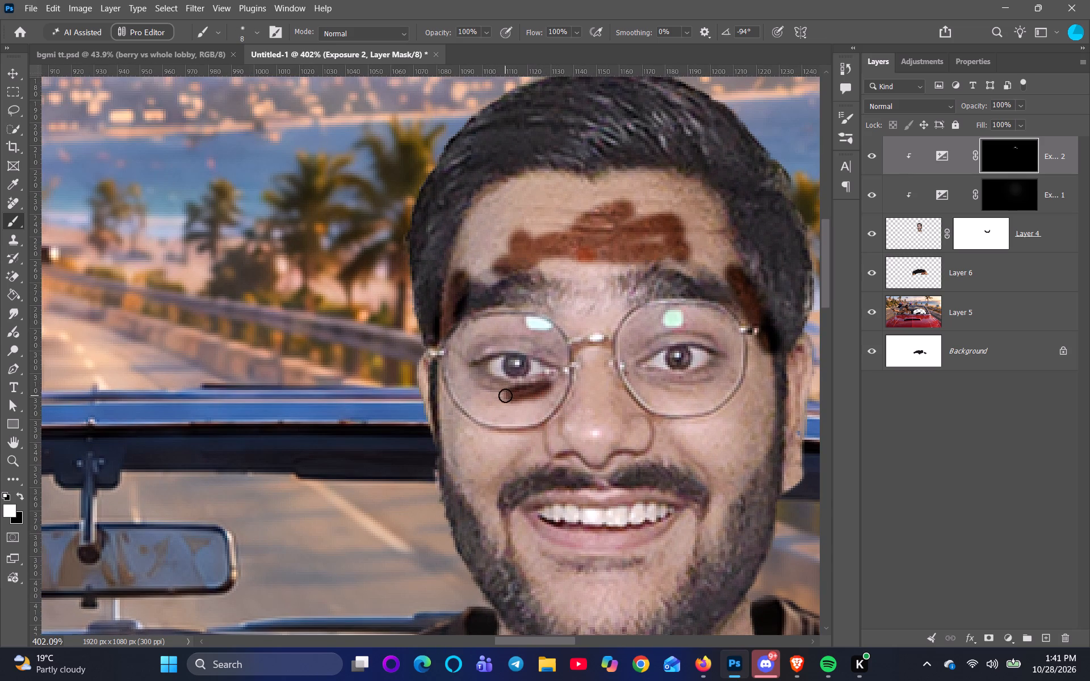
left_click_drag(505, 396, 462, 381)
left_click_drag(649, 388, 702, 379)
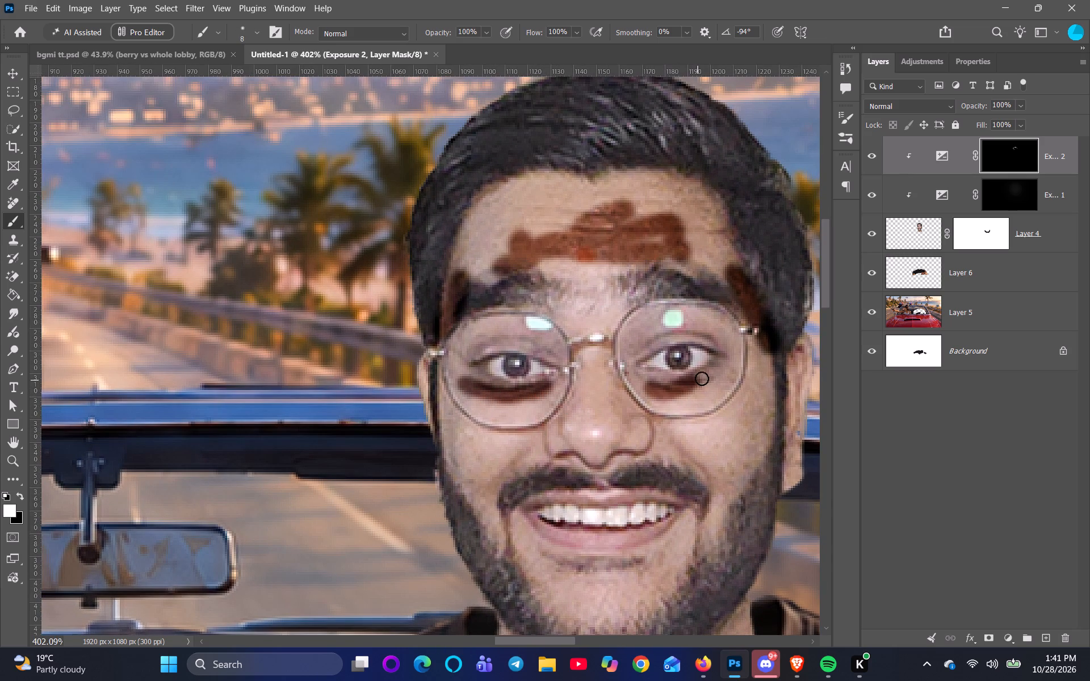
left_click_drag(702, 379, 720, 372)
Paint white on the second Exposure mask beside the nose, below the lower lip, over the moustache and along both smile lines.
left_click_drag(553, 409, 541, 442)
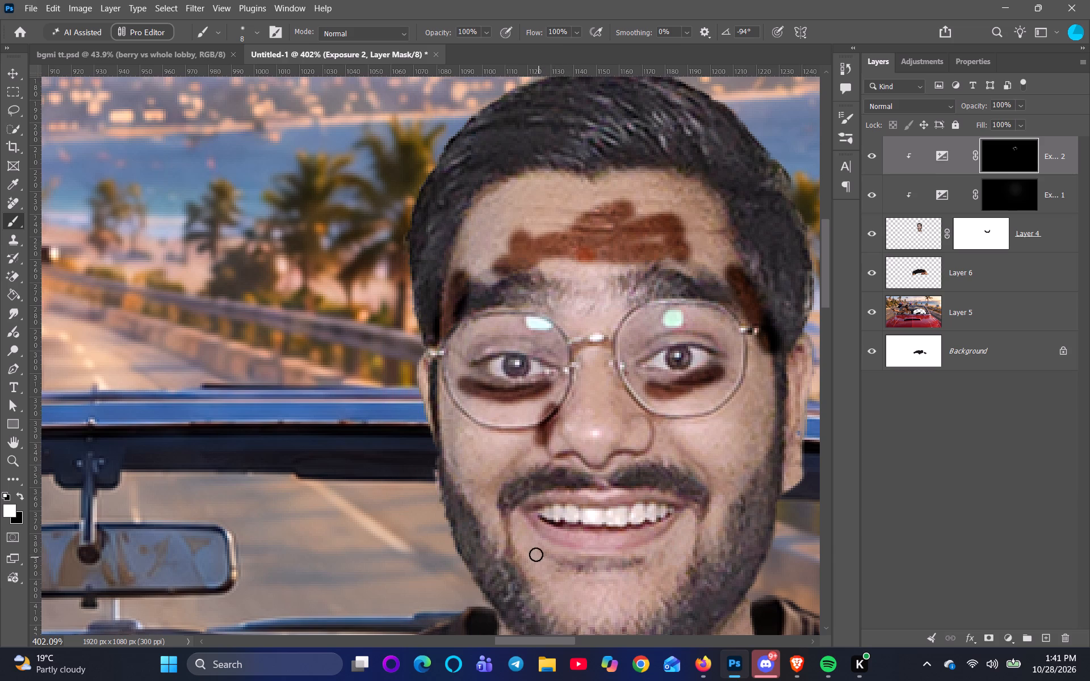
left_click_drag(525, 541, 554, 567)
left_click_drag(689, 544, 619, 571)
left_click_drag(519, 484, 525, 480)
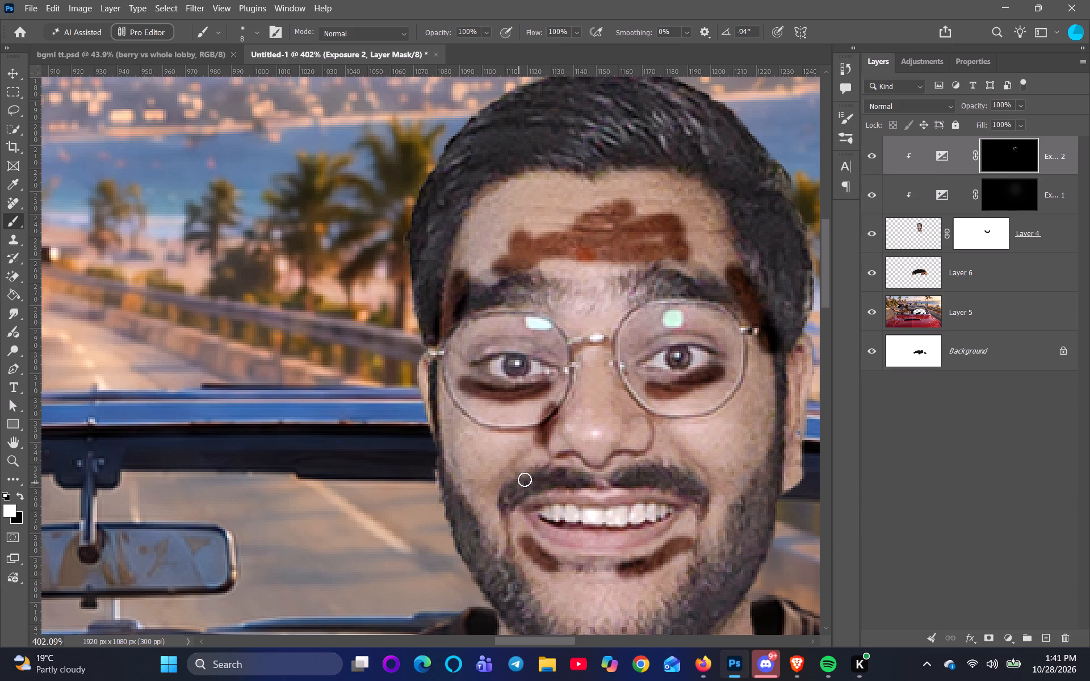
left_click_drag(525, 480, 591, 470)
left_click_drag(637, 466, 682, 474)
left_click_drag(534, 444, 518, 471)
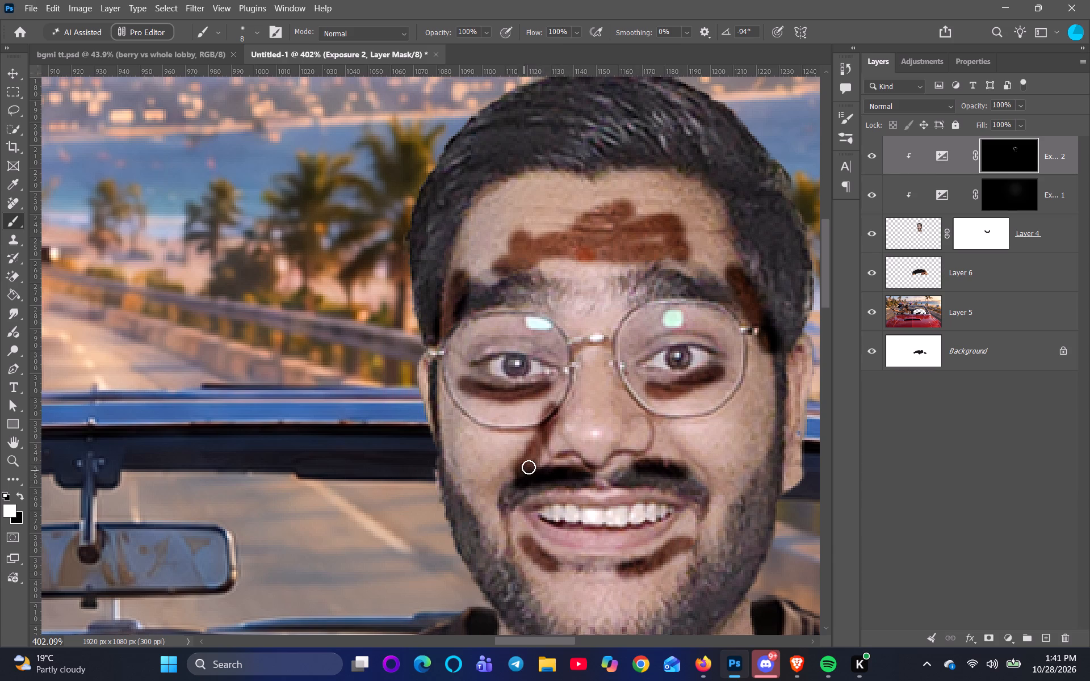
left_click_drag(544, 448, 491, 495)
left_click_drag(662, 455, 713, 485)
left_click_drag(653, 439, 690, 470)
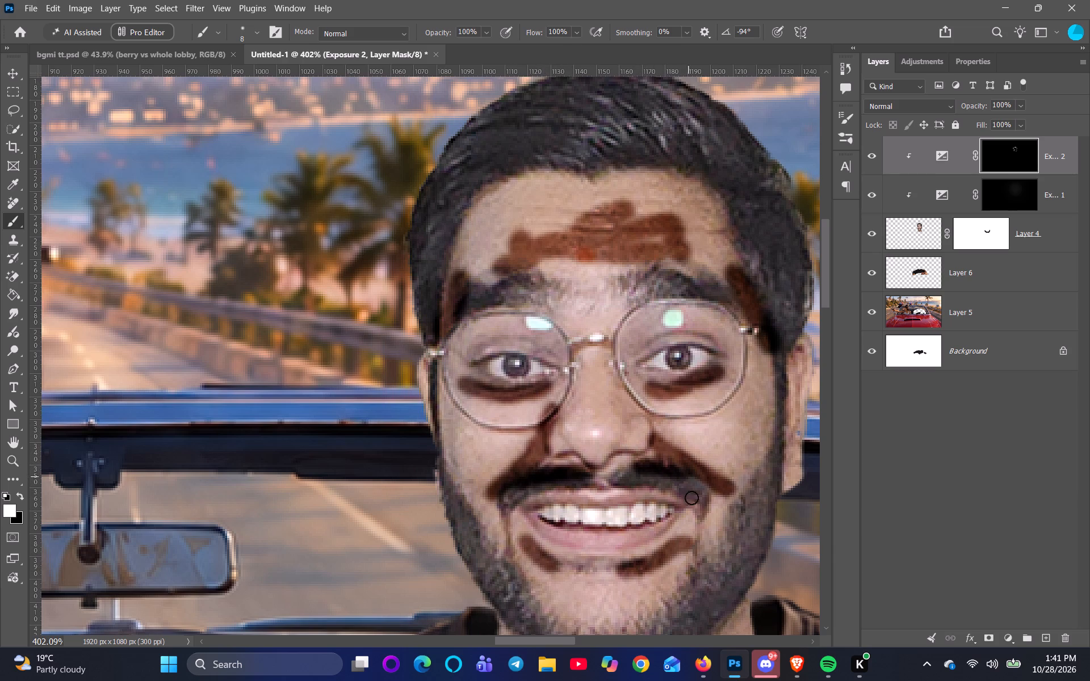
Paint shadow strokes down both sides and the front of the neck on the second Exposure mask.
scroll(684, 495, "down", 4)
scroll(560, 534, "down", 4)
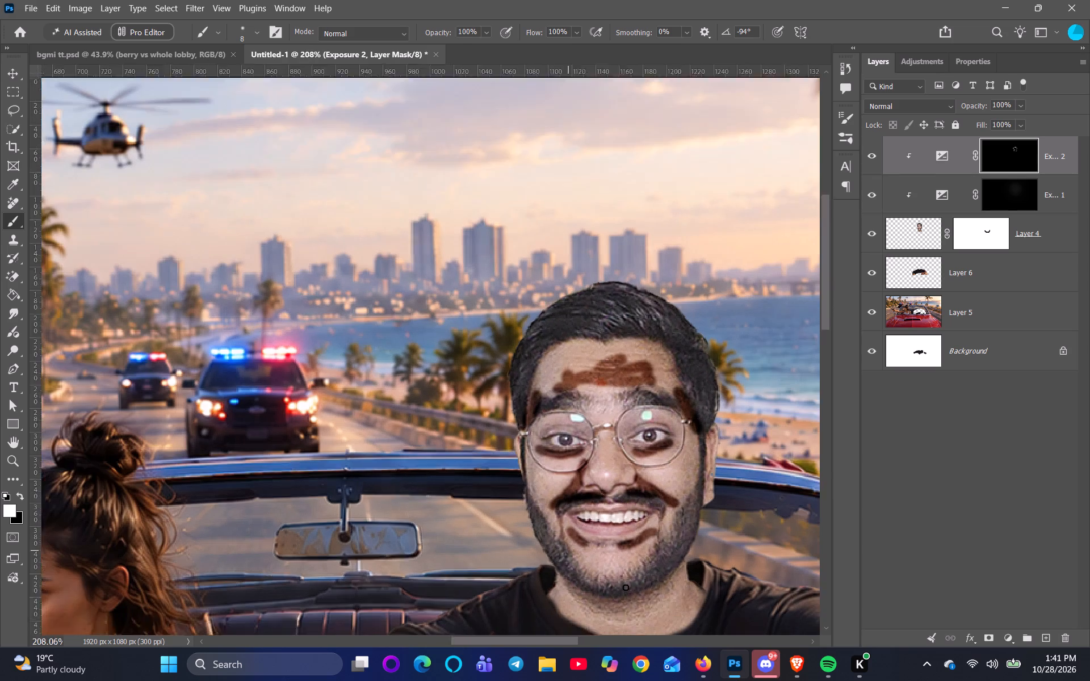
left_click_drag(560, 580, 557, 603)
left_click_drag(562, 578, 577, 620)
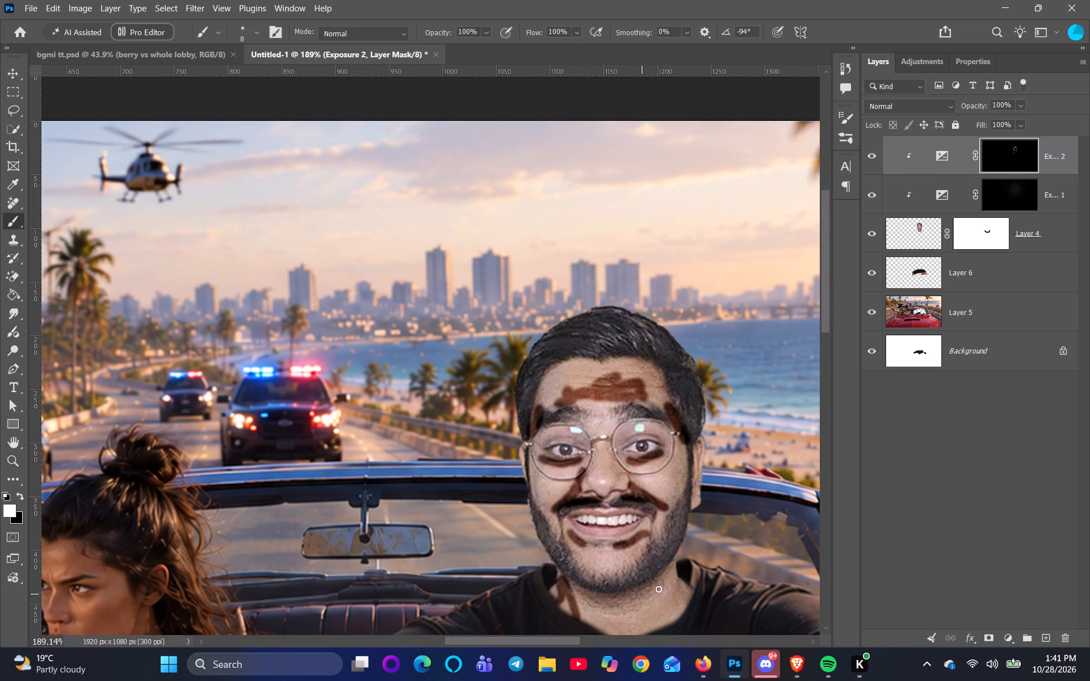
left_click_drag(669, 579, 685, 618)
left_click_drag(664, 570, 663, 599)
left_click_drag(580, 596, 607, 633)
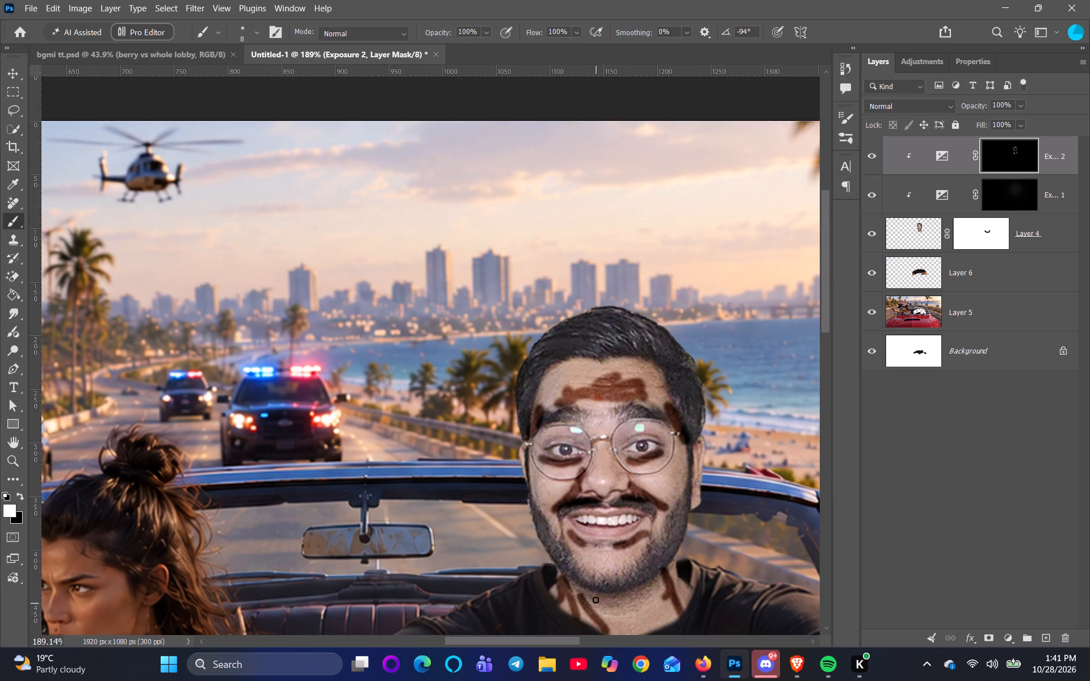
left_click_drag(613, 607, 630, 623)
left_click_drag(630, 608, 647, 628)
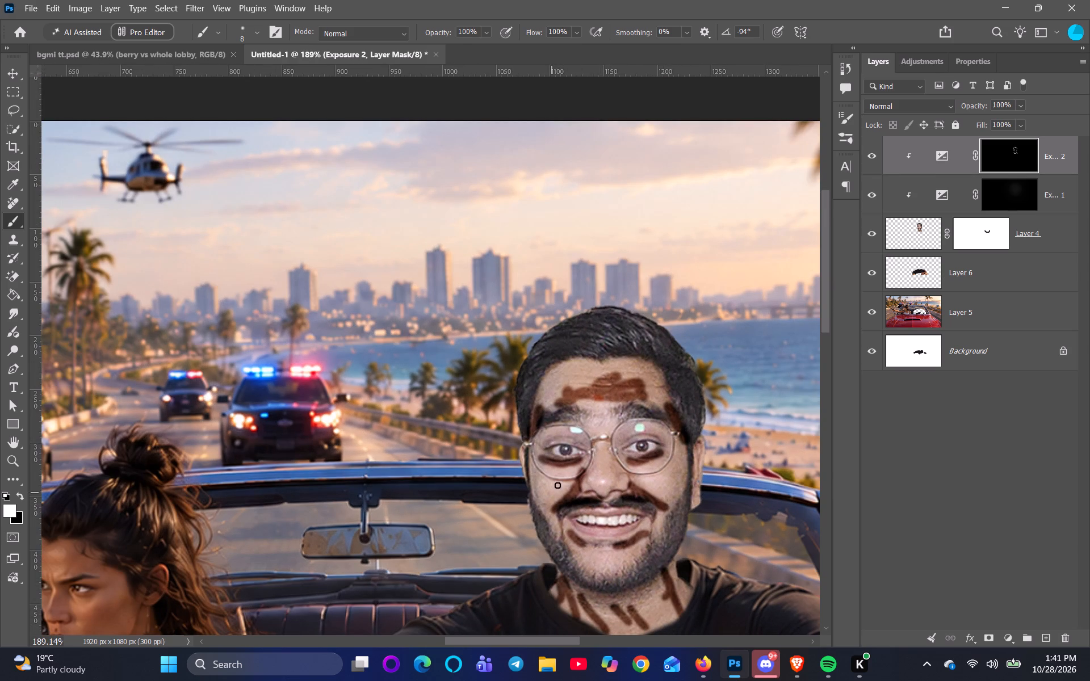
Paint shadow strokes along the outer cheeks and one side of the forehead on the second Exposure mask.
left_click_drag(536, 480, 538, 506)
left_click_drag(664, 486, 671, 493)
left_click_drag(682, 460, 671, 501)
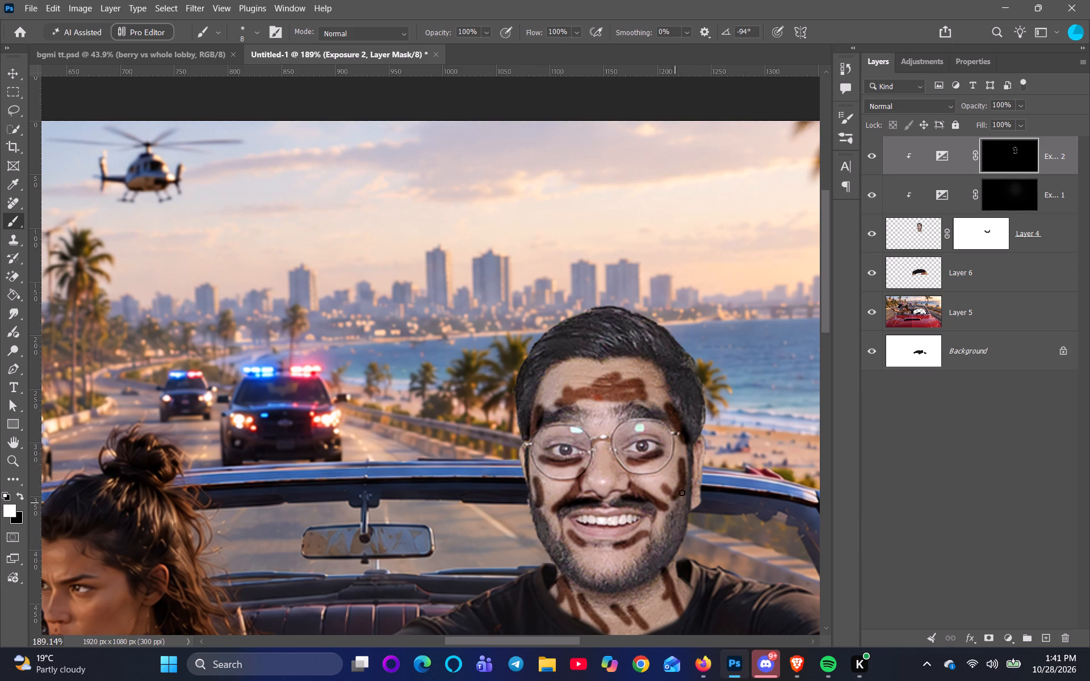
left_click_drag(561, 382, 542, 407)
Feather the second Exposure adjustment's layer mask in Select and Mask so the painted shadows blend softly into the face.
double_click(1024, 162)
scroll(974, 293, "down", 1)
left_click_drag(895, 444, 937, 444)
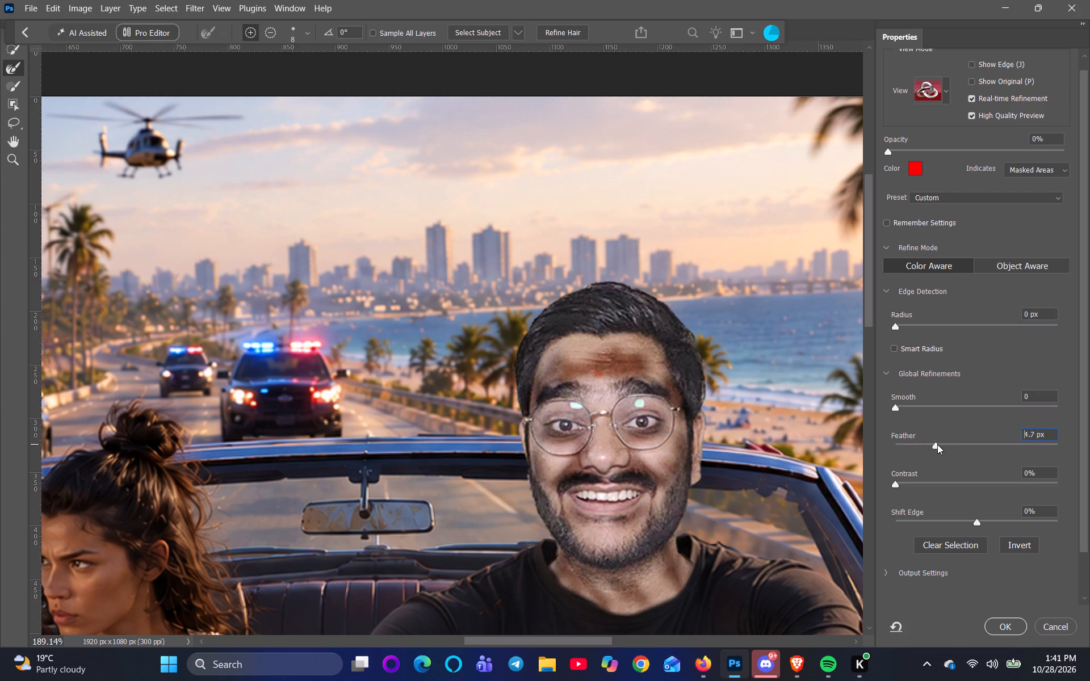
left_click_drag(937, 444, 966, 440)
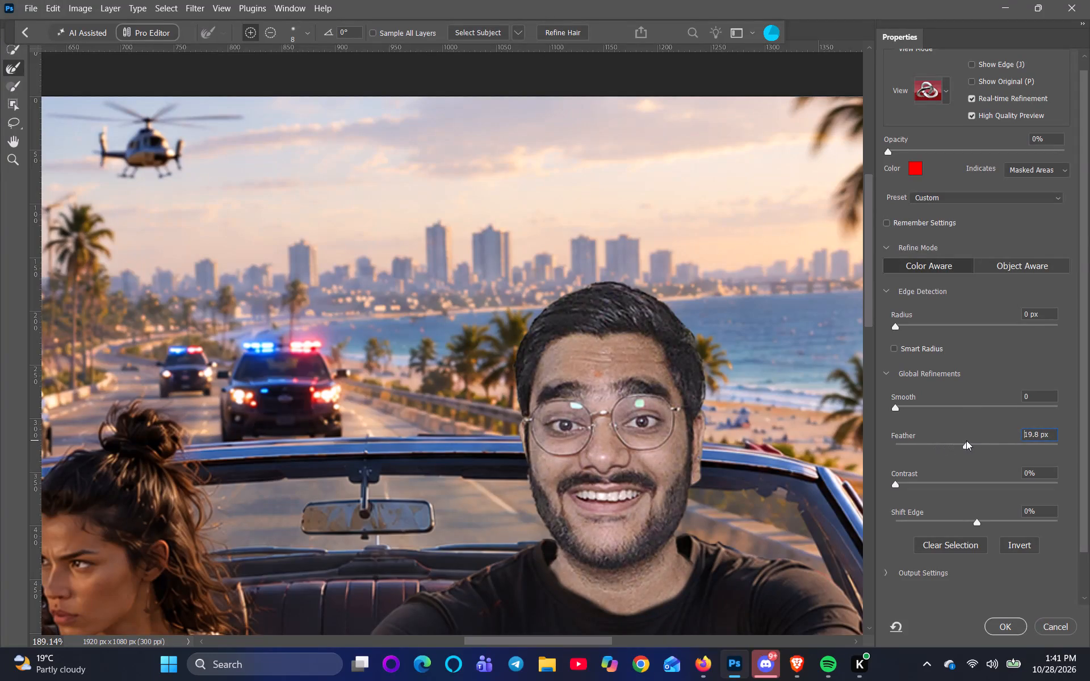
left_click_drag(966, 440, 993, 434)
left_click_drag(993, 434, 985, 430)
left_click_drag(985, 430, 980, 430)
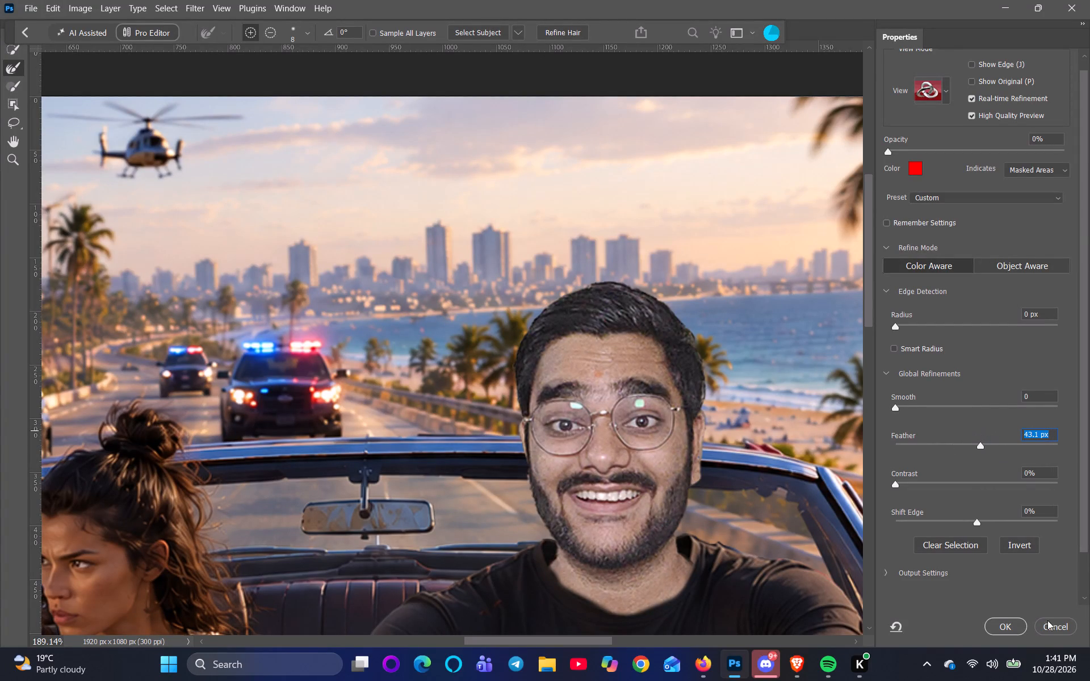
left_click_drag(980, 447, 972, 449)
left_click_drag(971, 443, 961, 448)
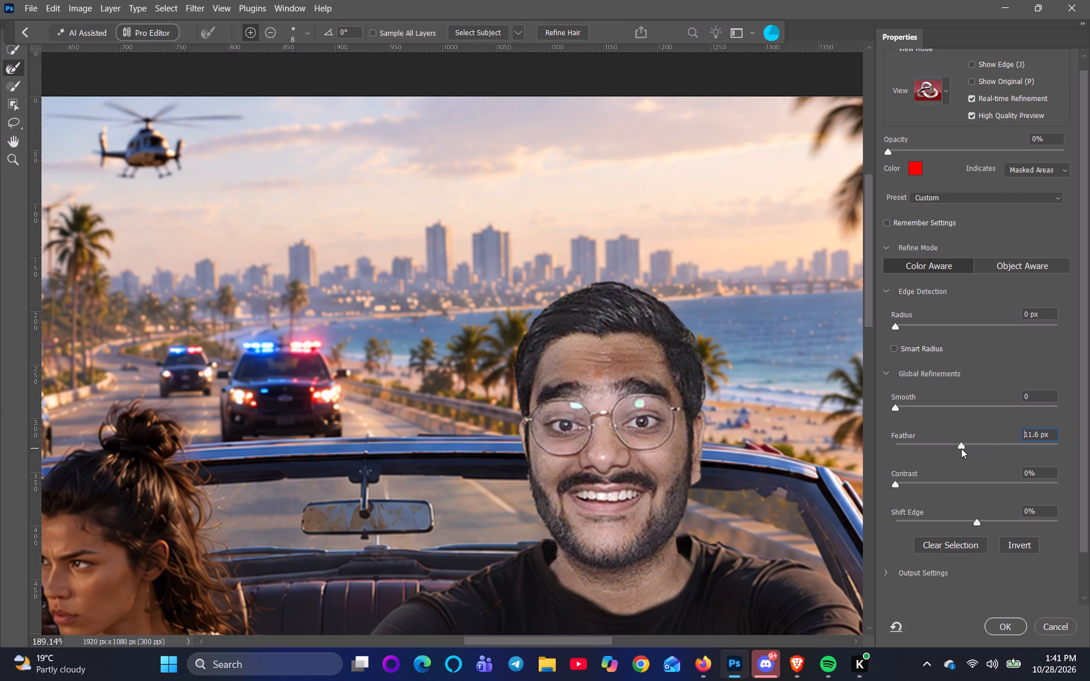
left_click_drag(961, 448, 978, 448)
left_click_drag(980, 444, 976, 452)
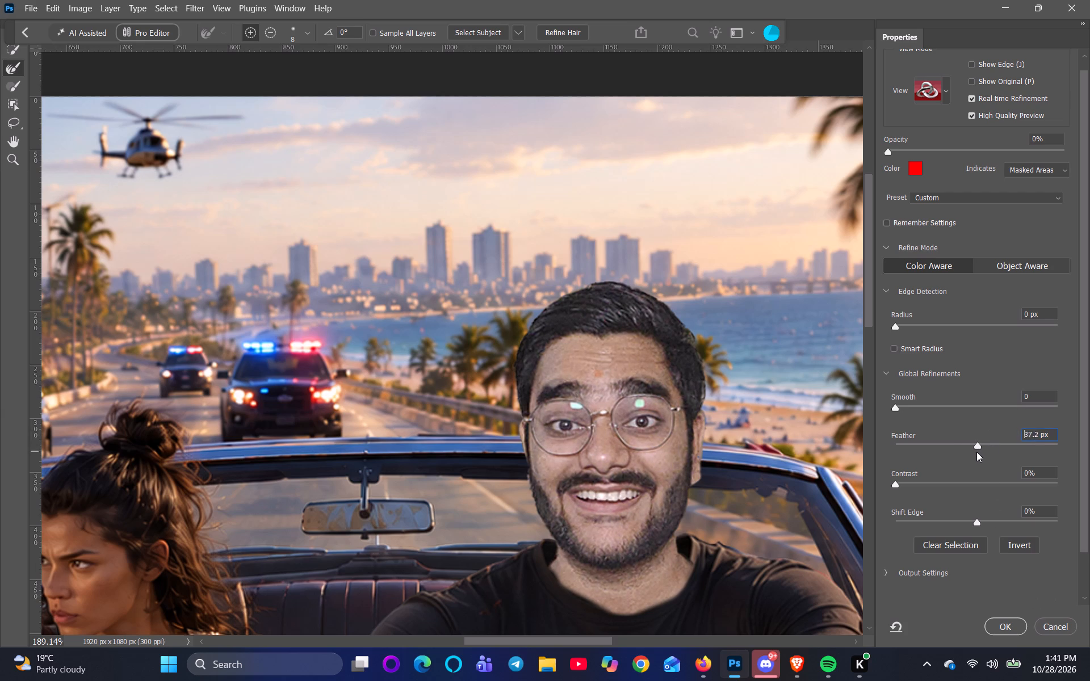
left_click_drag(976, 452, 971, 455)
left_click(1004, 623)
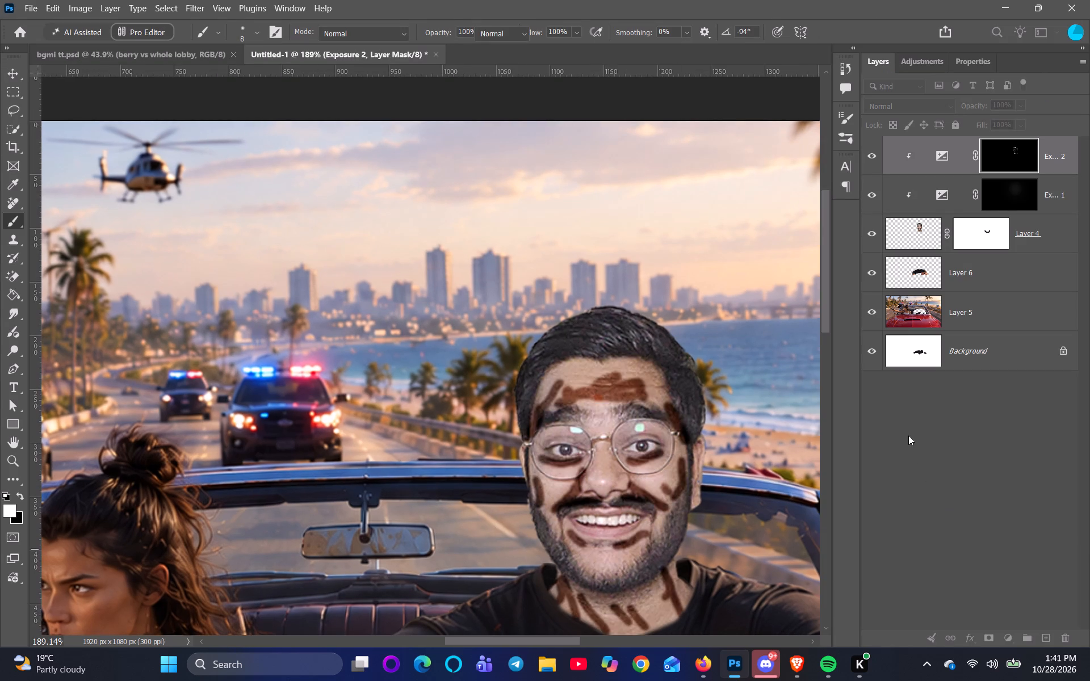
Add a Hue/Saturation adjustment above the second Exposure layer, set its saturation to -100, and clip it to the head layer.
scroll(906, 410, "down", 3)
scroll(852, 405, "down", 1)
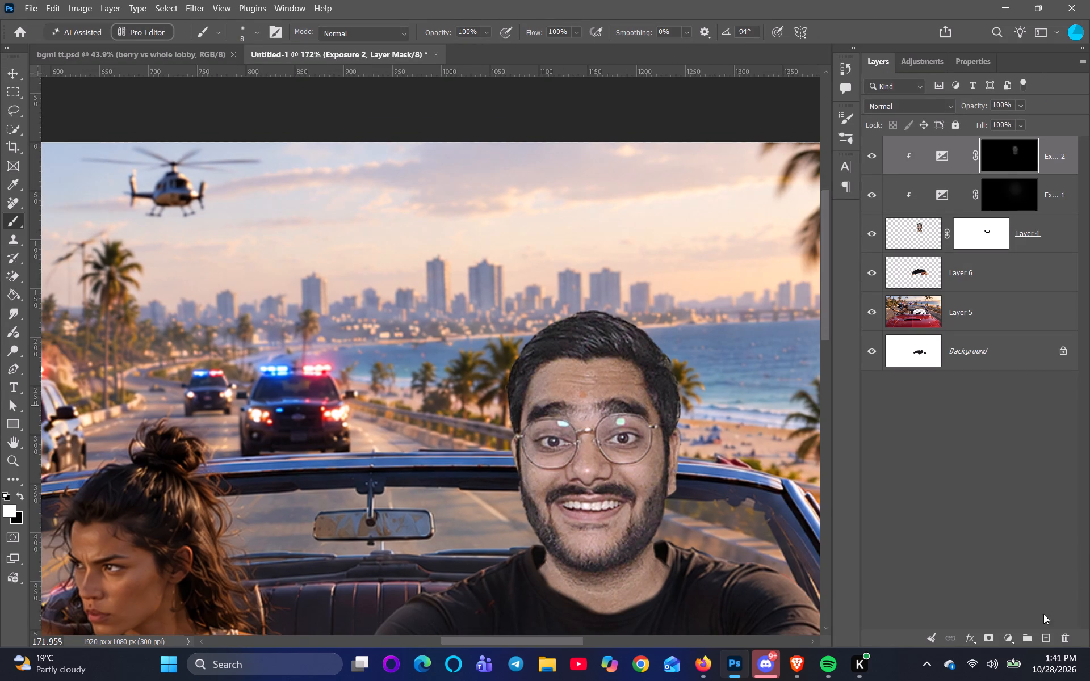
scroll(771, 386, "down", 5)
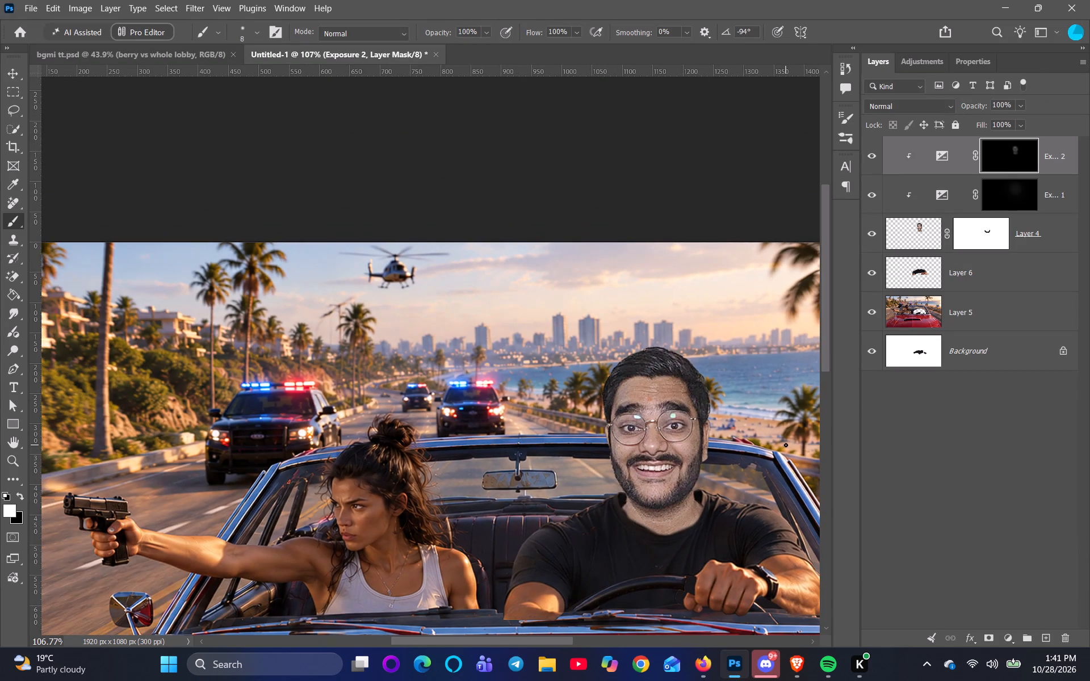
left_click(1002, 637)
left_click(1005, 455)
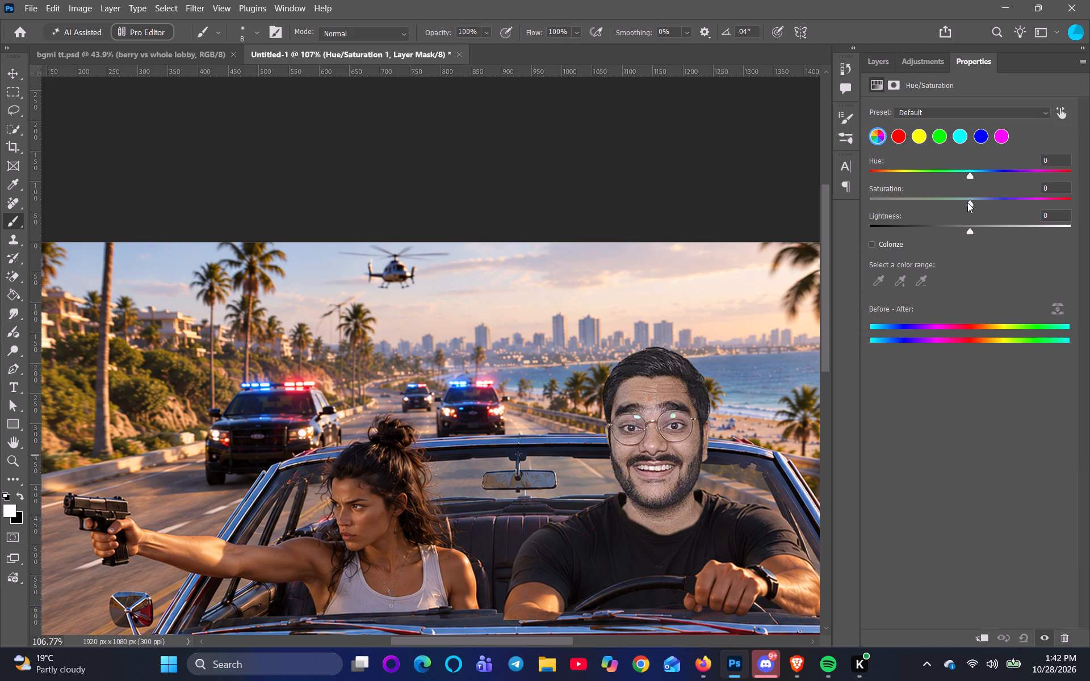
left_click_drag(967, 203, 783, 244)
left_click(974, 640)
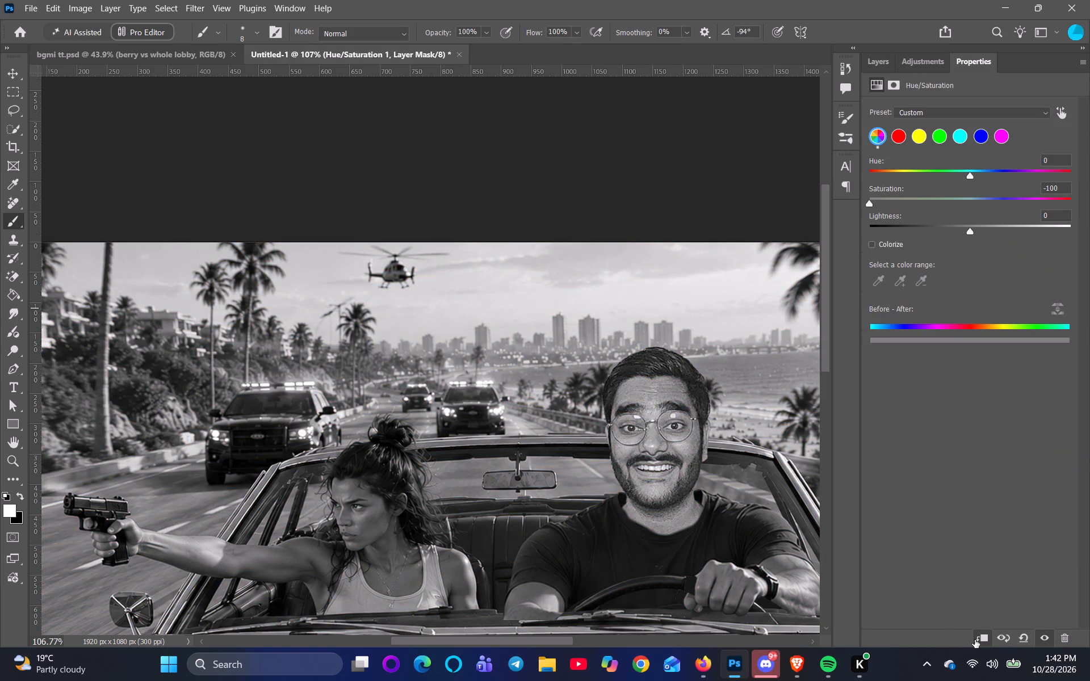
left_click(881, 64)
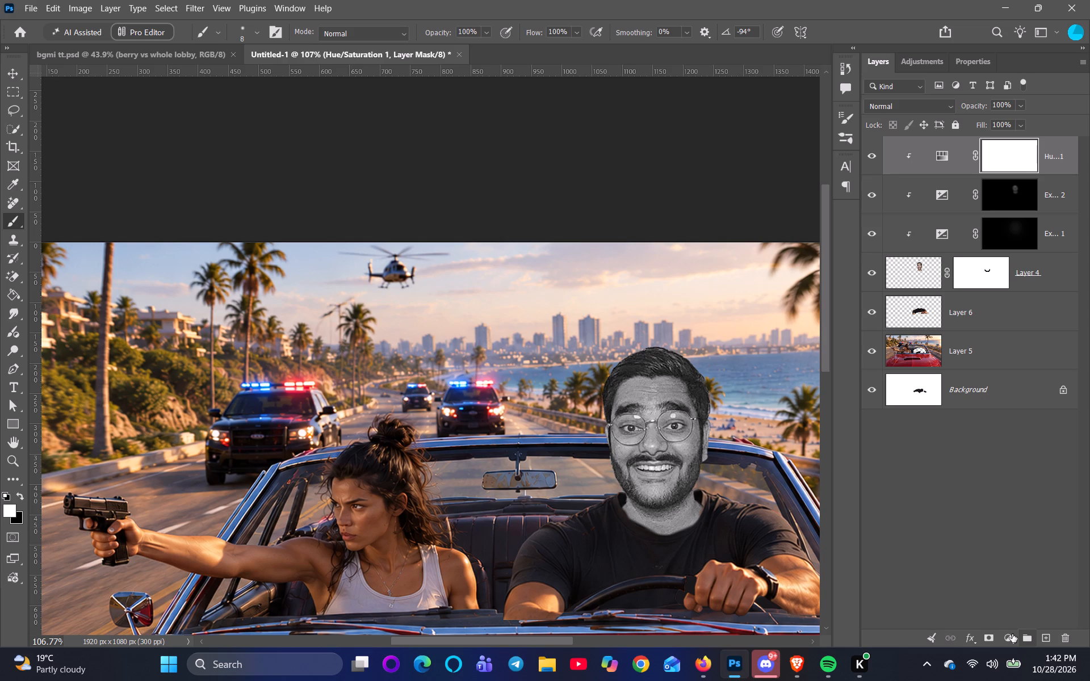
Add a Light adjustment above the Hue/Saturation layer, clip it to the head, and set Exposure +1.35, Highlights +21, Whites +17.
left_click(1012, 634)
left_click_drag(999, 348, 997, 354)
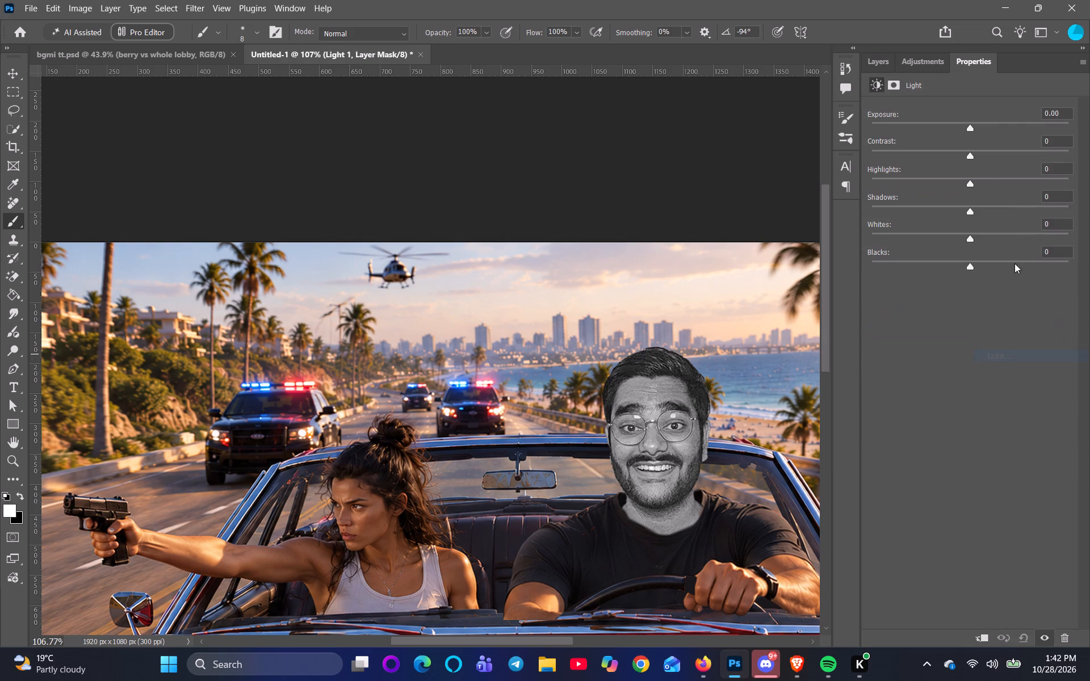
left_click_drag(965, 127, 983, 132)
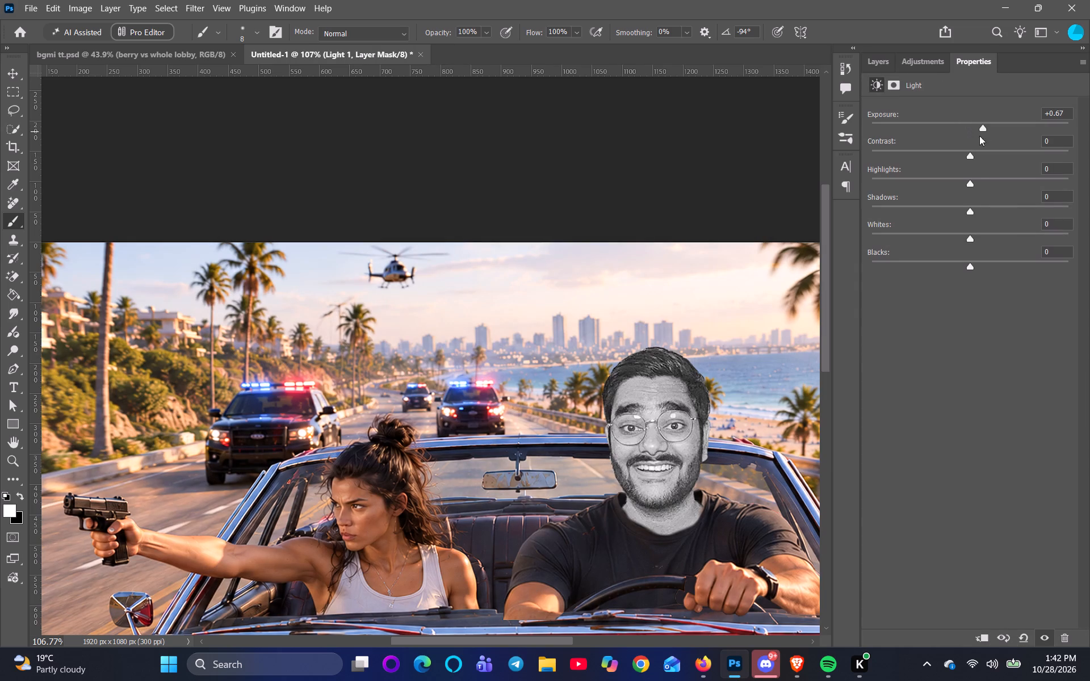
left_click(977, 636)
left_click_drag(982, 124, 996, 131)
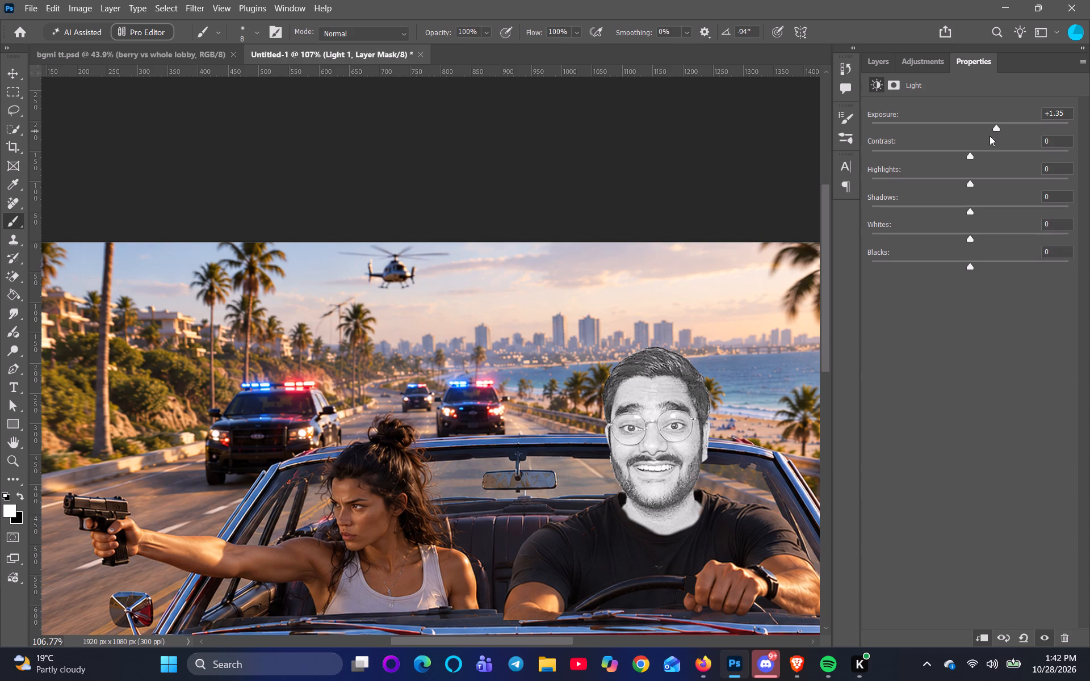
left_click_drag(970, 179, 983, 179)
left_click_drag(983, 179, 990, 179)
left_click_drag(972, 236, 983, 235)
left_click_drag(983, 235, 986, 232)
left_click_drag(970, 258, 972, 276)
left_click_drag(972, 276, 953, 288)
Group the Light and Hue/Saturation adjustments, then add a layer mask to the group and invert it to black.
left_click(874, 68)
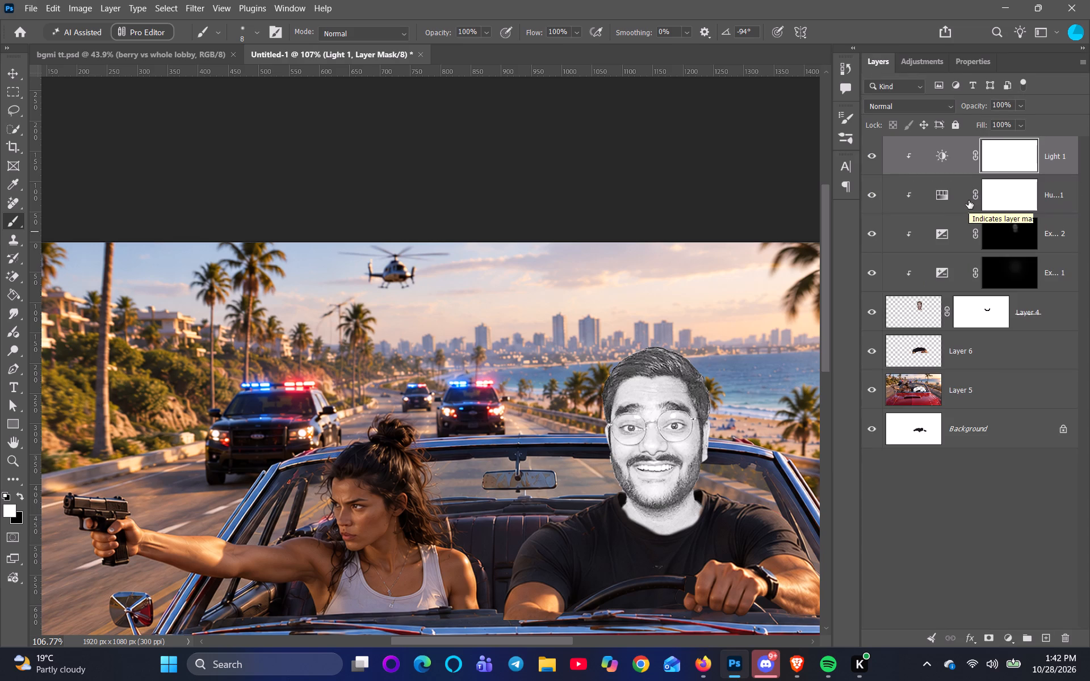
left_click(930, 196, "shift")
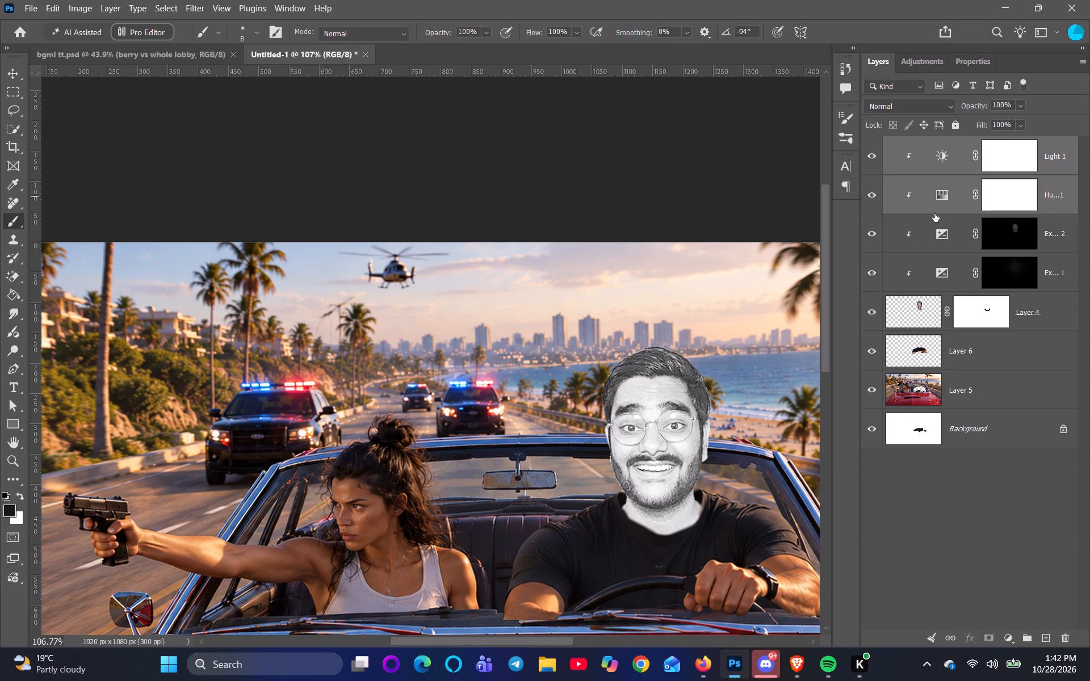
left_click(1025, 637, "shift")
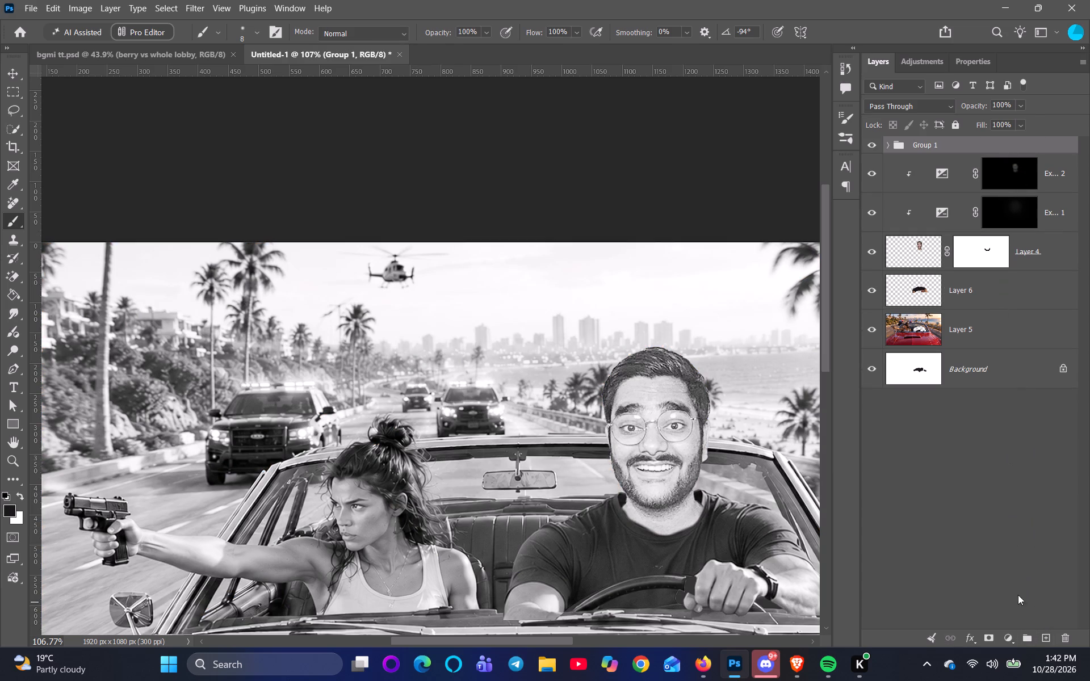
left_click(986, 640)
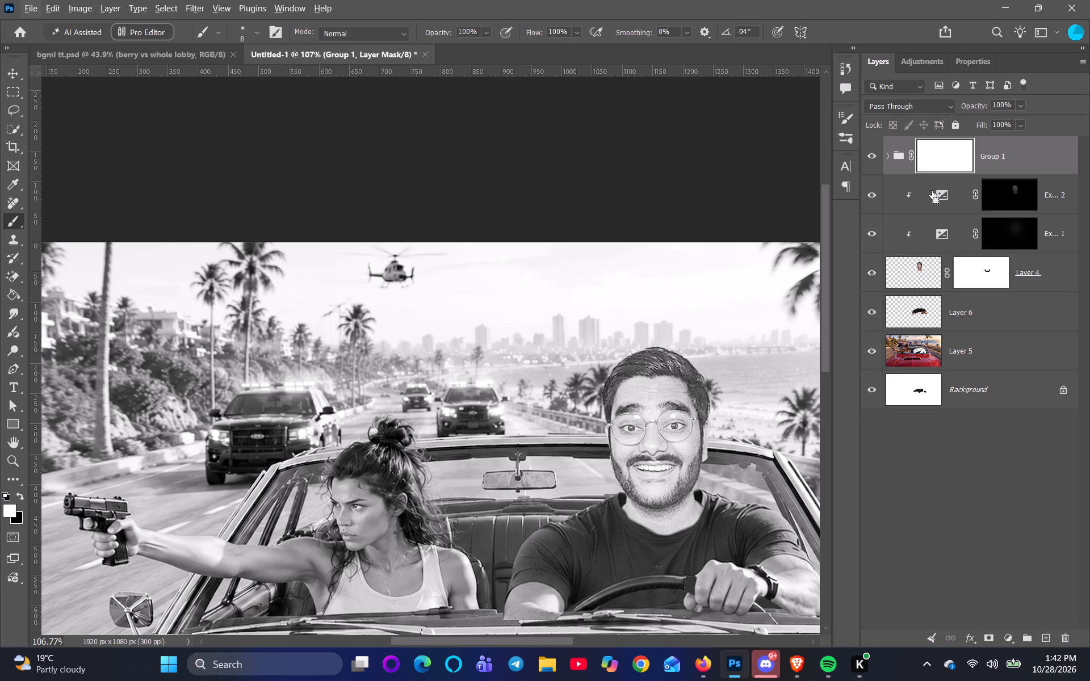
key("ctrl+i")
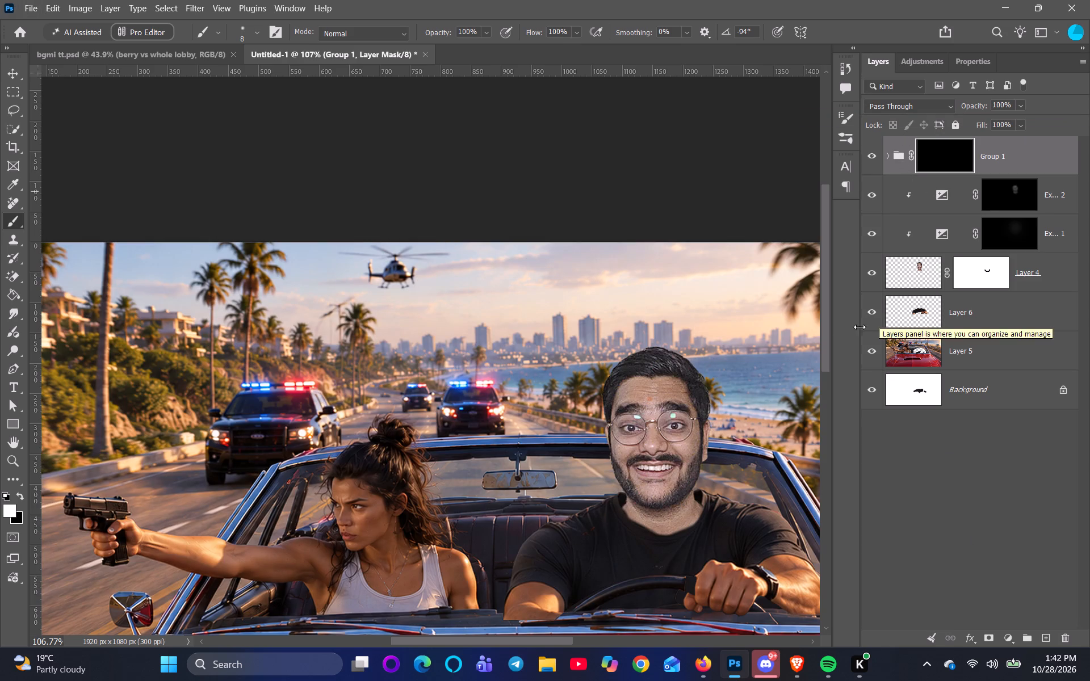
Paint white along the man's teeth on the group's mask to whiten them.
scroll(751, 368, "up", 8)
scroll(588, 477, "up", 3)
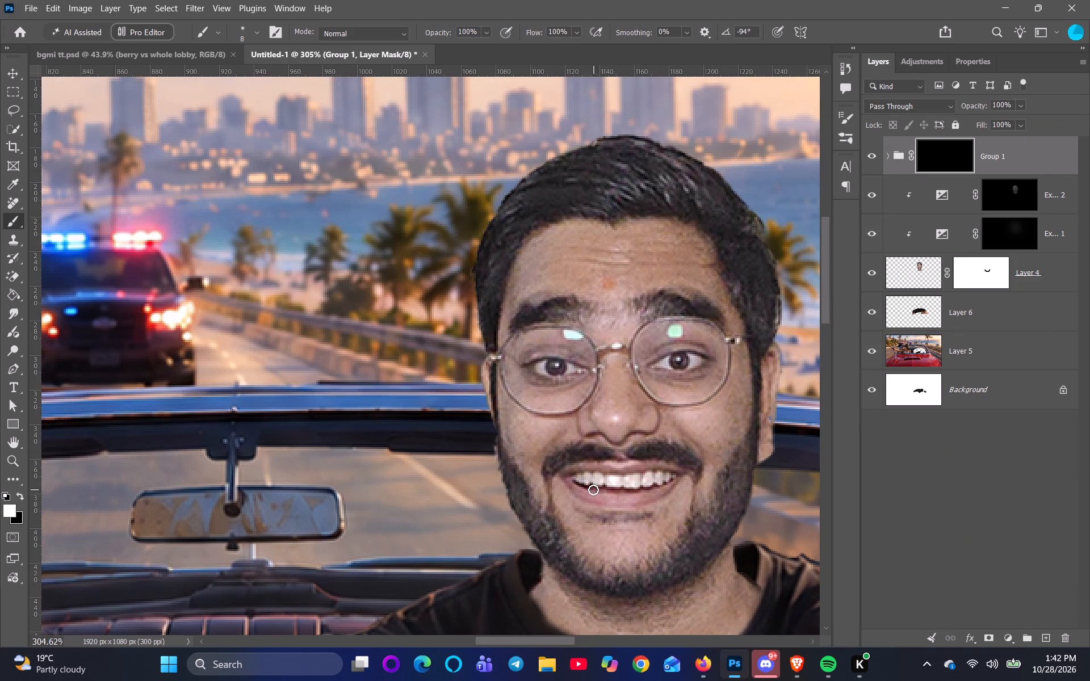
left_click_drag(582, 477, 614, 480)
scroll(621, 483, "up", 4)
key("space")
key("space")
key("space")
key("space")
key("space")
key("space")
key("space")
key("space")
left_click_drag(636, 485, 635, 486)
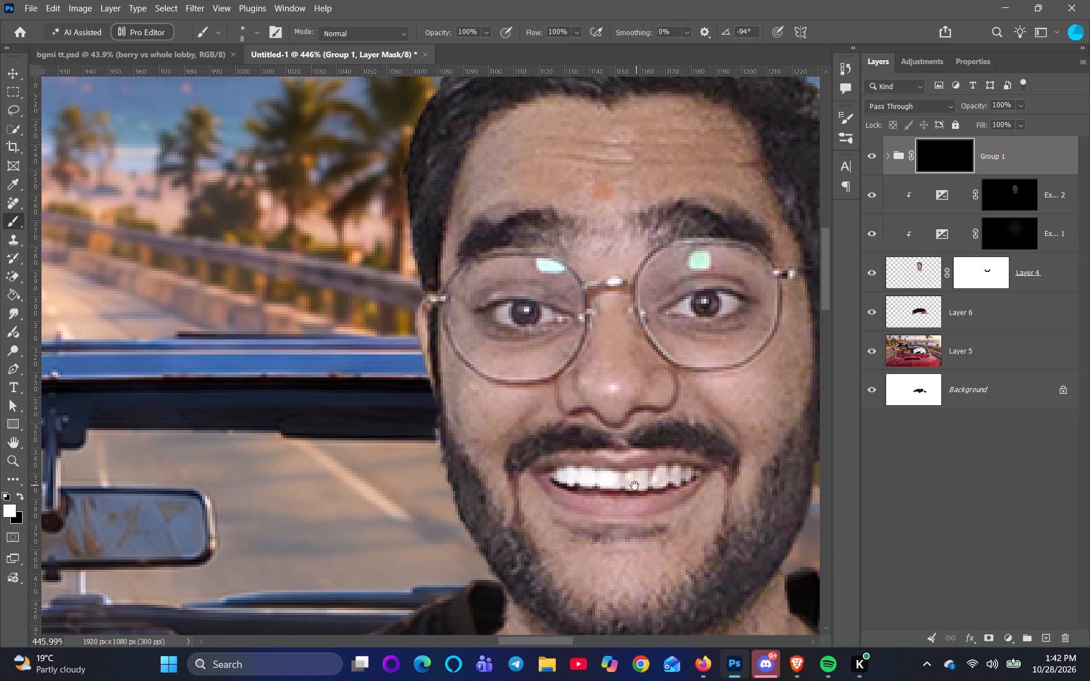
left_click_drag(635, 486, 592, 503)
left_click_drag(574, 499, 608, 497)
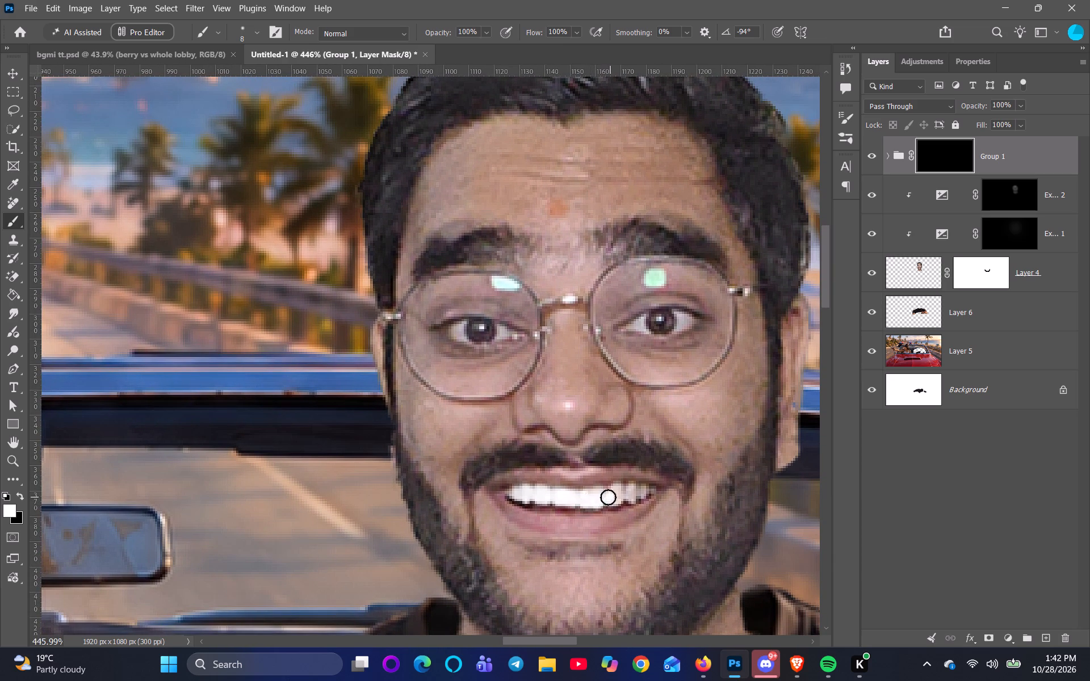
left_click_drag(608, 497, 518, 499)
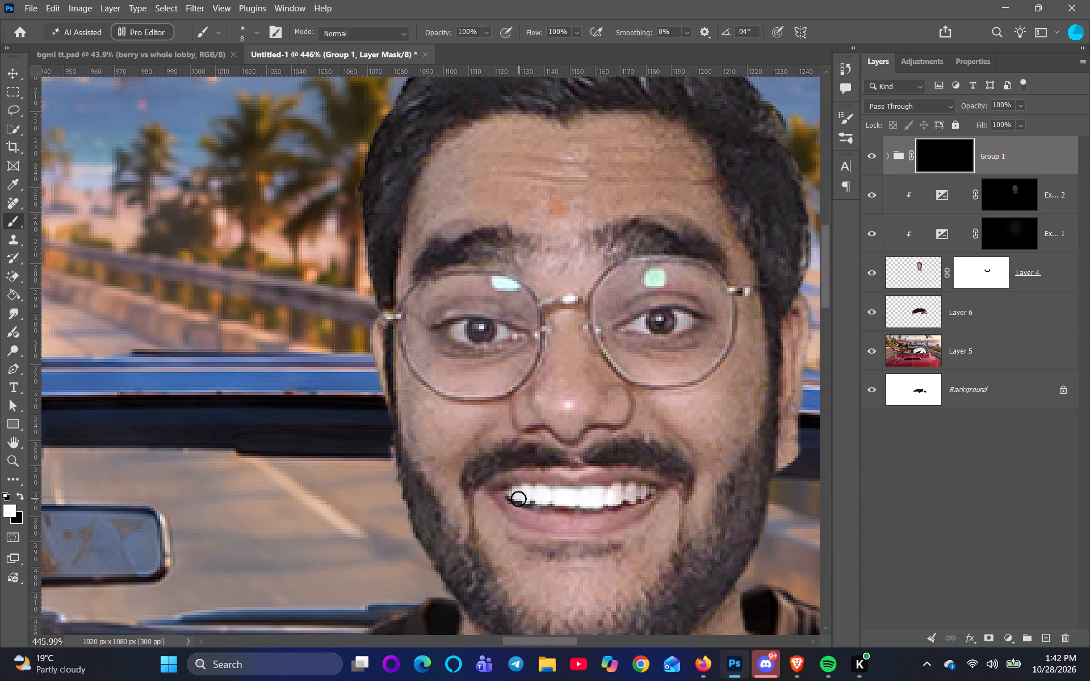
left_click_drag(518, 499, 522, 495)
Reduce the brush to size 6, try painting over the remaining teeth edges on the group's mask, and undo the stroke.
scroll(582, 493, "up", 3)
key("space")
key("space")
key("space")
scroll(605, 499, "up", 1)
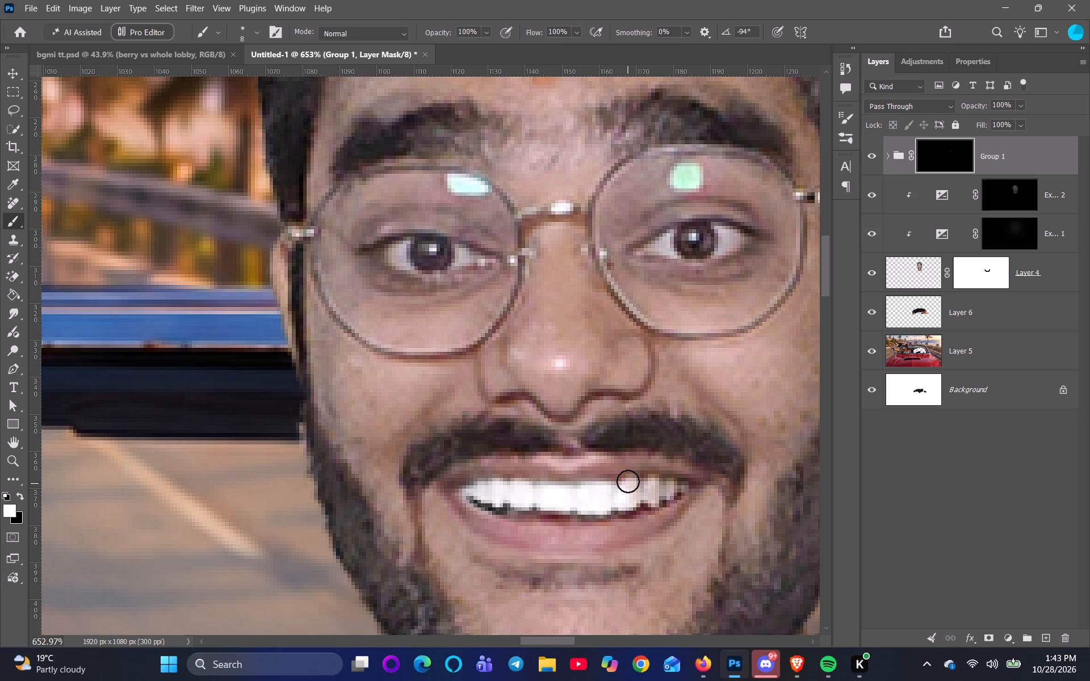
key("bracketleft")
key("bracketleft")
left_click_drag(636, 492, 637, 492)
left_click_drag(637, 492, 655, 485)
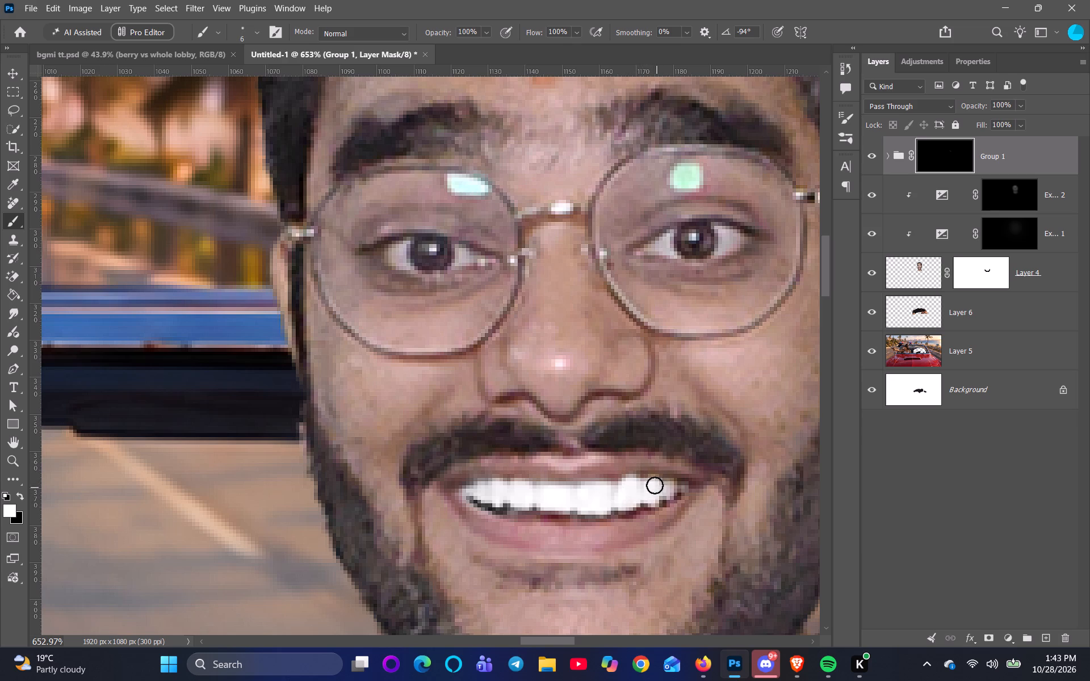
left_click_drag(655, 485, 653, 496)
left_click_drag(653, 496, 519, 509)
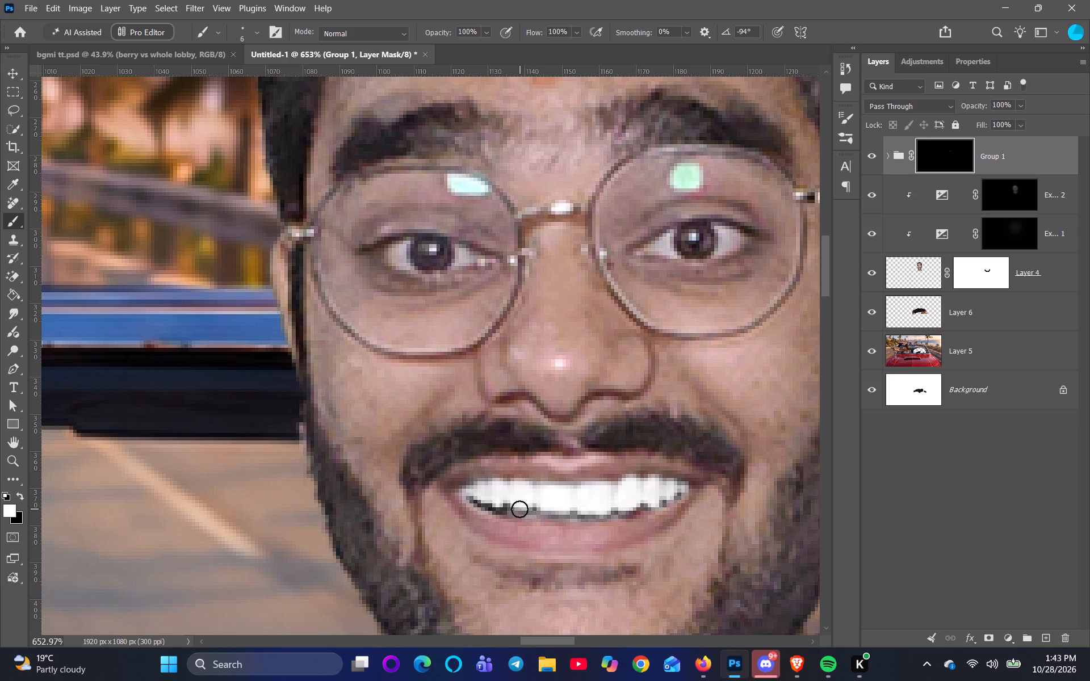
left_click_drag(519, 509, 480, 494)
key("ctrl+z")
Repaint white across the full row of teeth on the group's mask, out to both corners of the mouth.
left_click_drag(599, 495, 652, 485)
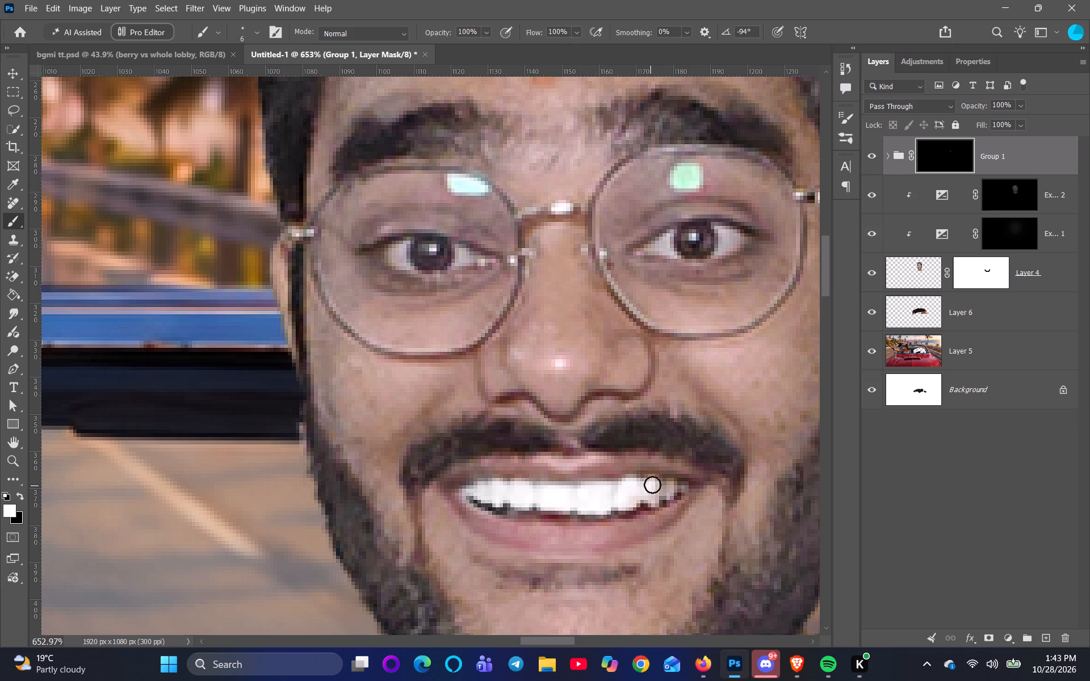
left_click_drag(652, 485, 573, 495)
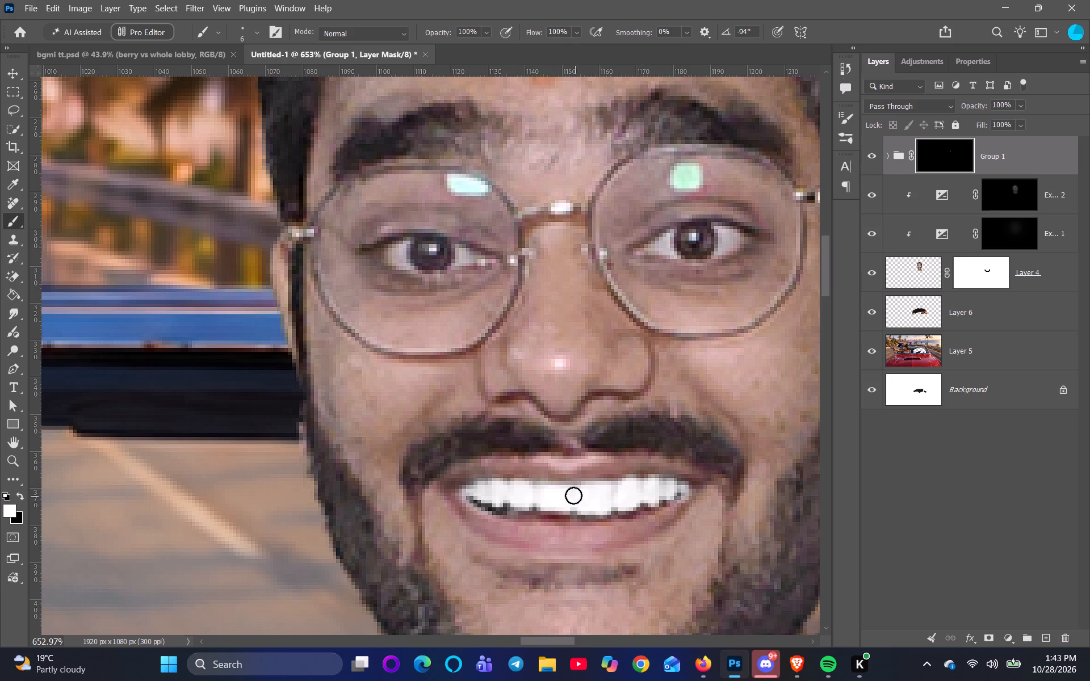
left_click_drag(573, 495, 503, 485)
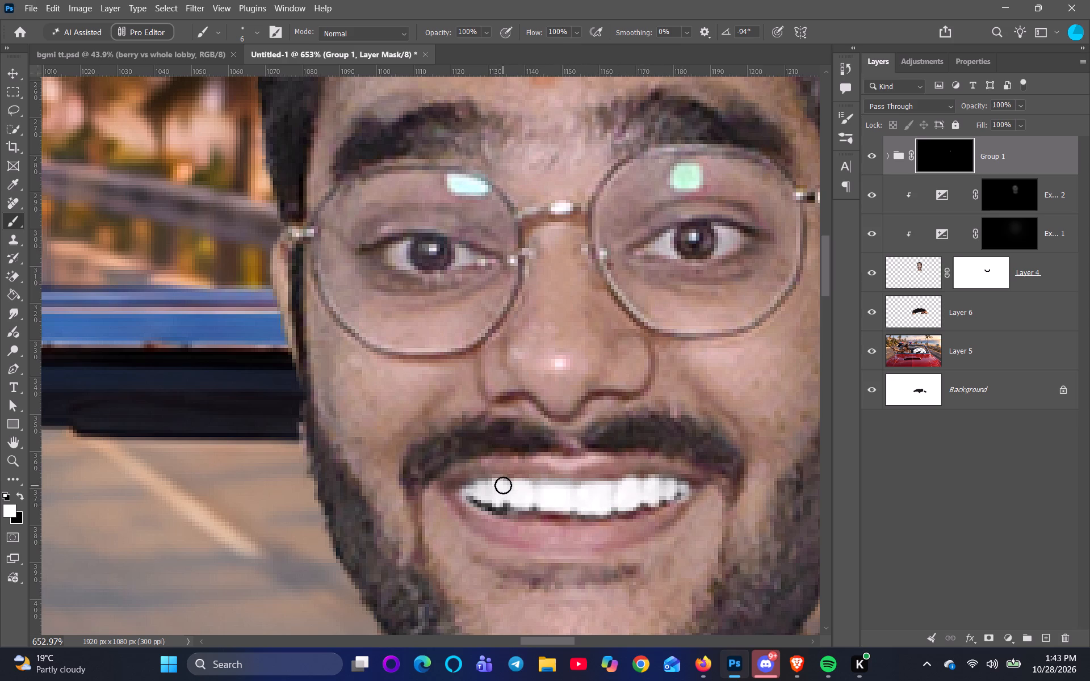
left_click_drag(503, 485, 507, 497)
left_click_drag(484, 498, 514, 498)
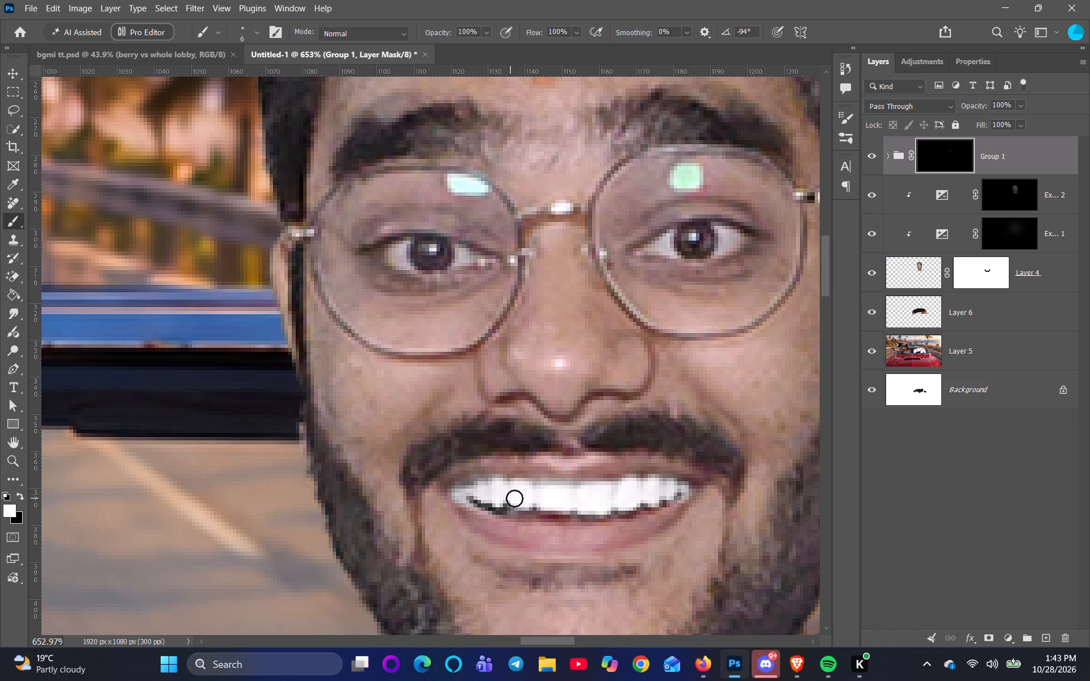
left_click_drag(514, 498, 517, 501)
left_click_drag(517, 501, 639, 495)
Paint white over the outer white of the man's right eye on the group's mask, using brush sizes 2 and 4.
scroll(614, 449, "down", 3)
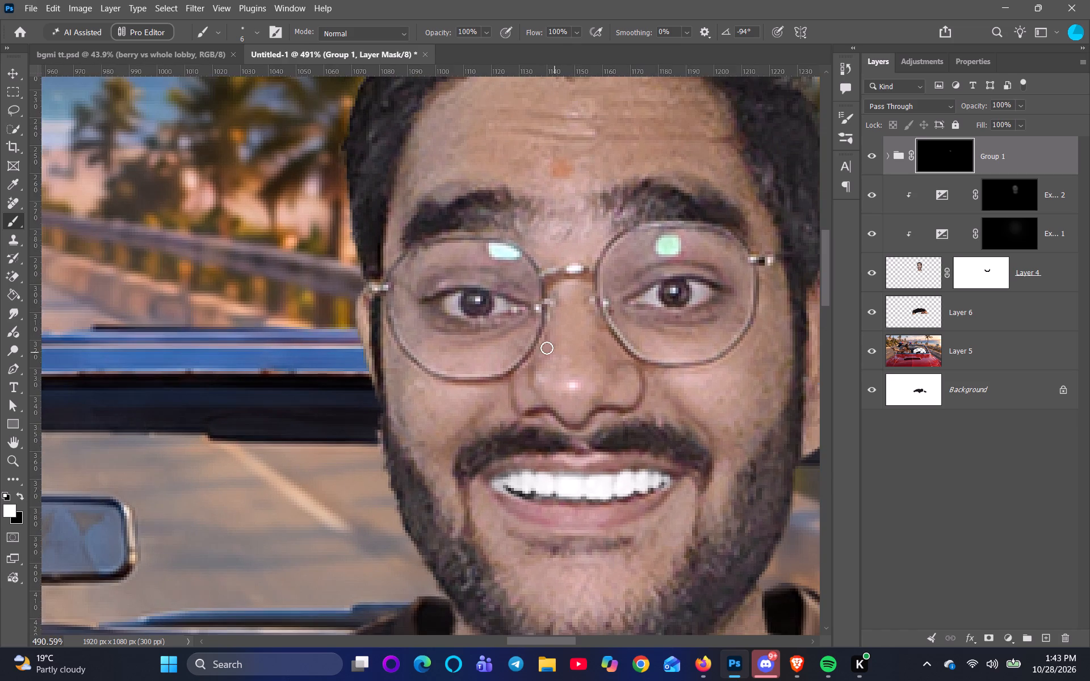
scroll(531, 341, "up", 7)
key("bracketleft")
key("bracketleft")
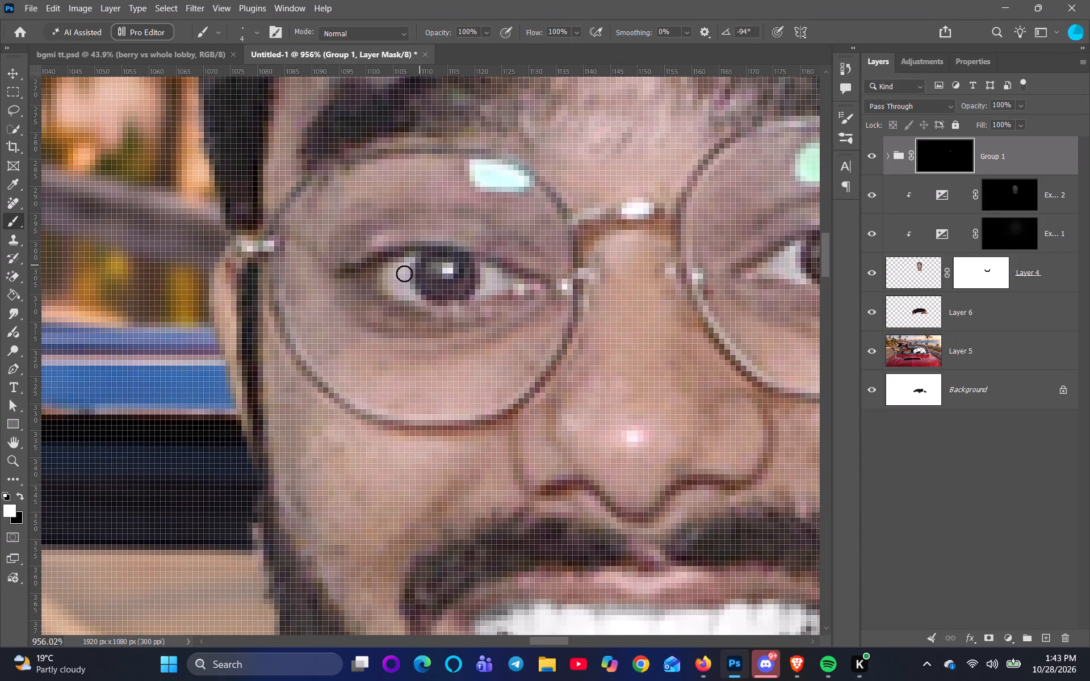
scroll(403, 276, "up", 1)
type("[[")
left_click_drag(399, 268, 393, 269)
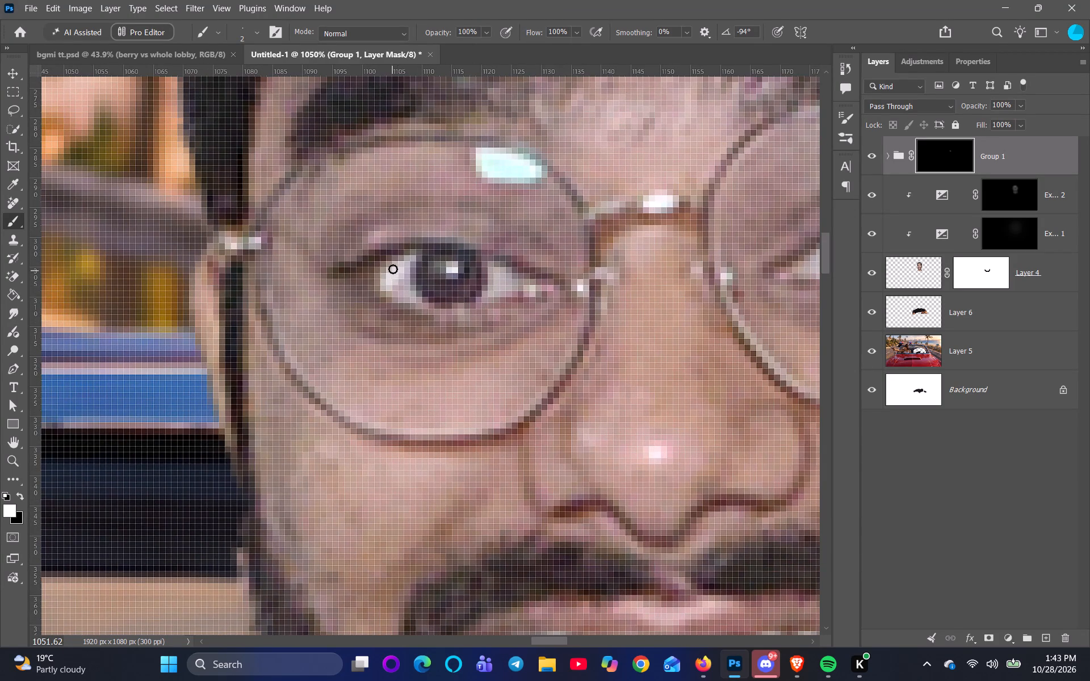
left_click_drag(393, 269, 372, 277)
key("bracketright")
key("bracketright")
left_click_drag(363, 275, 385, 286)
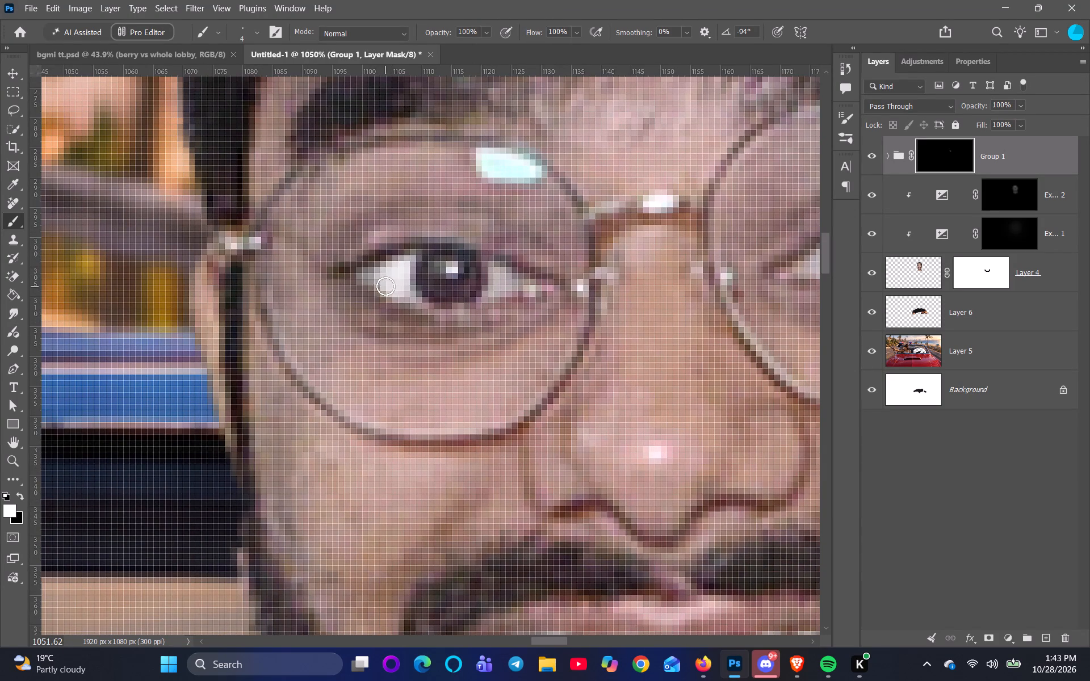
left_click_drag(385, 286, 412, 299)
Paint white over the inner corner and along the lower rim of the man's right eye on the group's mask.
left_click_drag(489, 264, 515, 275)
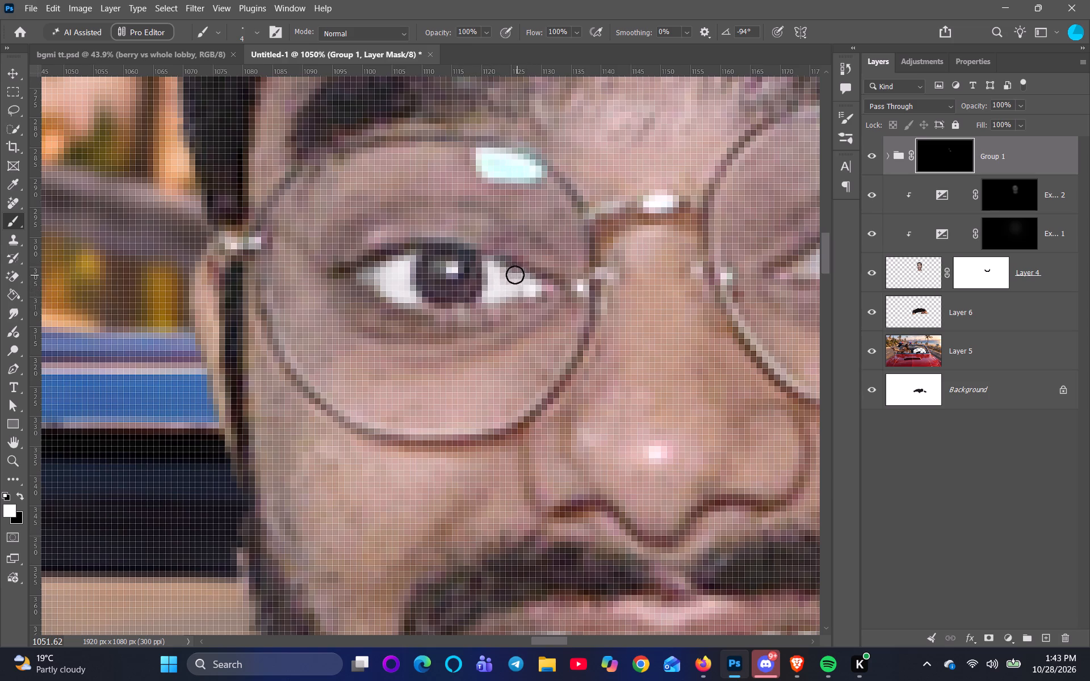
left_click_drag(515, 275, 495, 305)
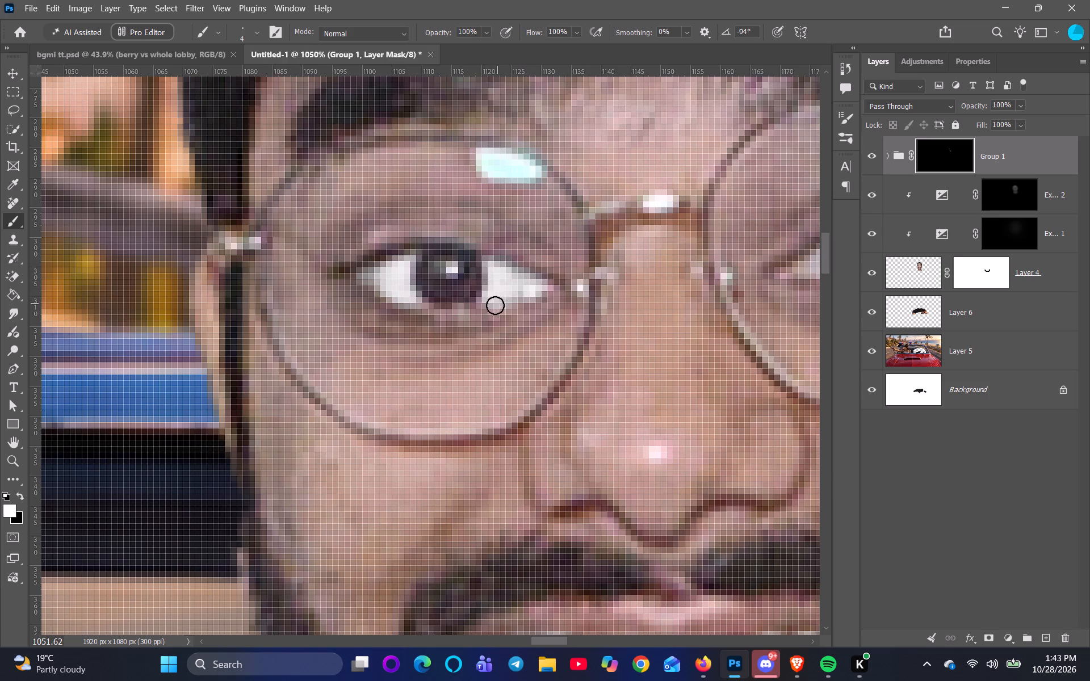
left_click_drag(495, 305, 446, 312)
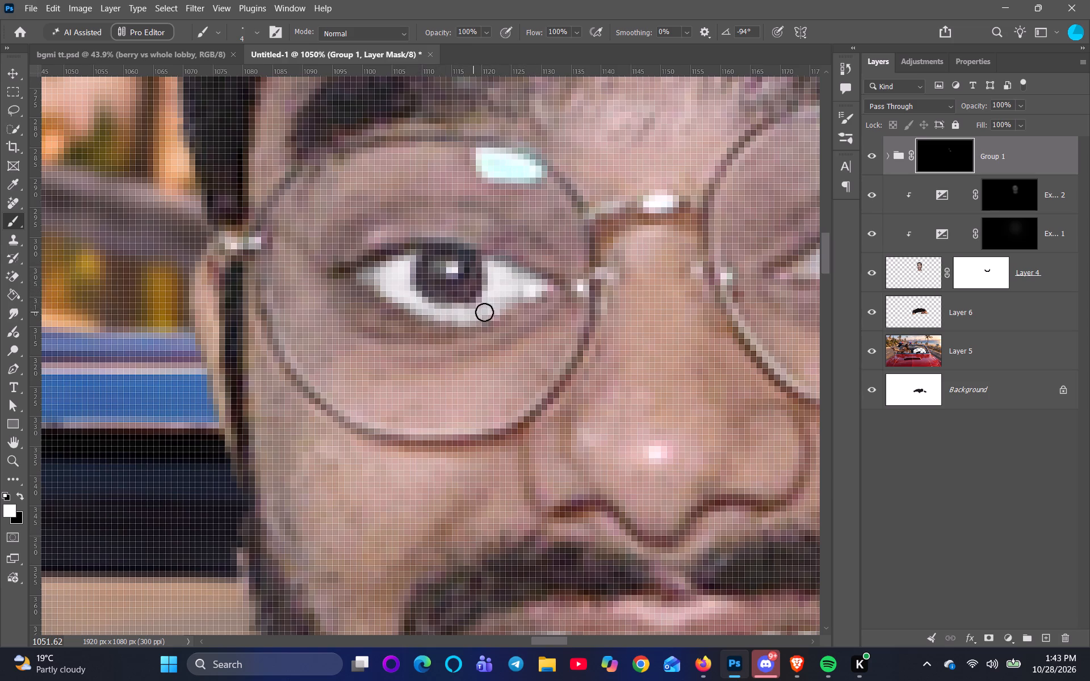
scroll(577, 316, "down", 3)
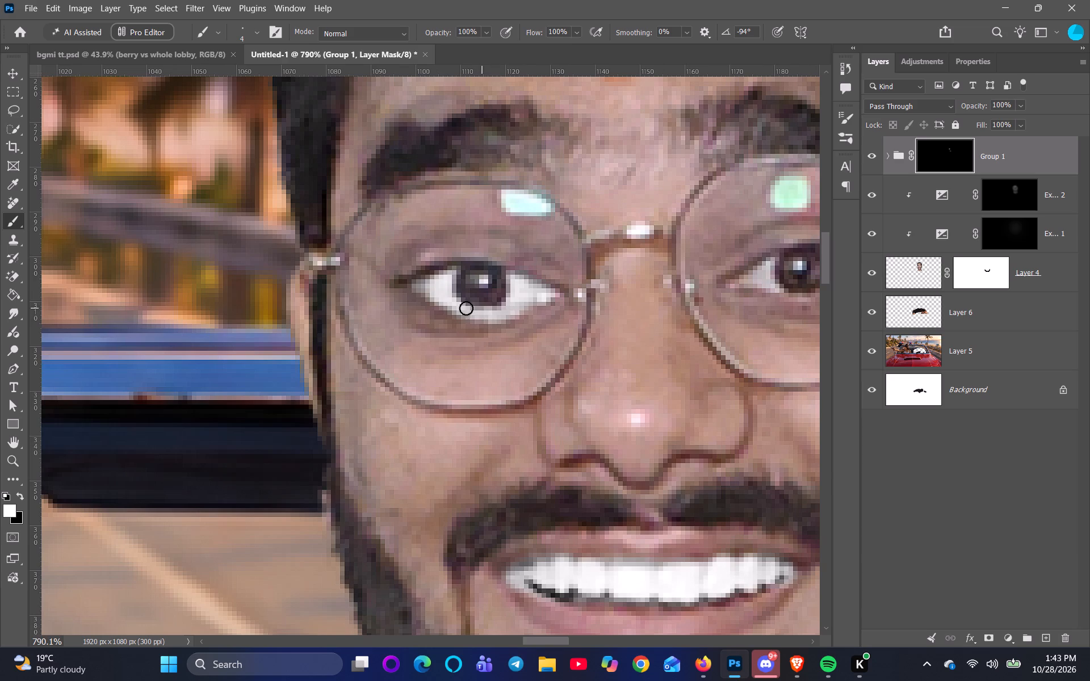
left_click_drag(435, 287, 439, 284)
left_click_drag(439, 284, 431, 293)
left_click_drag(500, 314, 521, 287)
left_click_drag(521, 287, 546, 292)
Paint white over the man's left eye on both sides of the iris on the group's mask.
scroll(553, 298, "down", 5)
key("space")
key("space")
key("space")
key("space")
key("space")
key("space")
key("space")
key("space")
key("space")
key("space")
key("space")
left_click_drag(669, 316, 503, 341)
scroll(535, 337, "up", 5)
left_click_drag(509, 280, 509, 281)
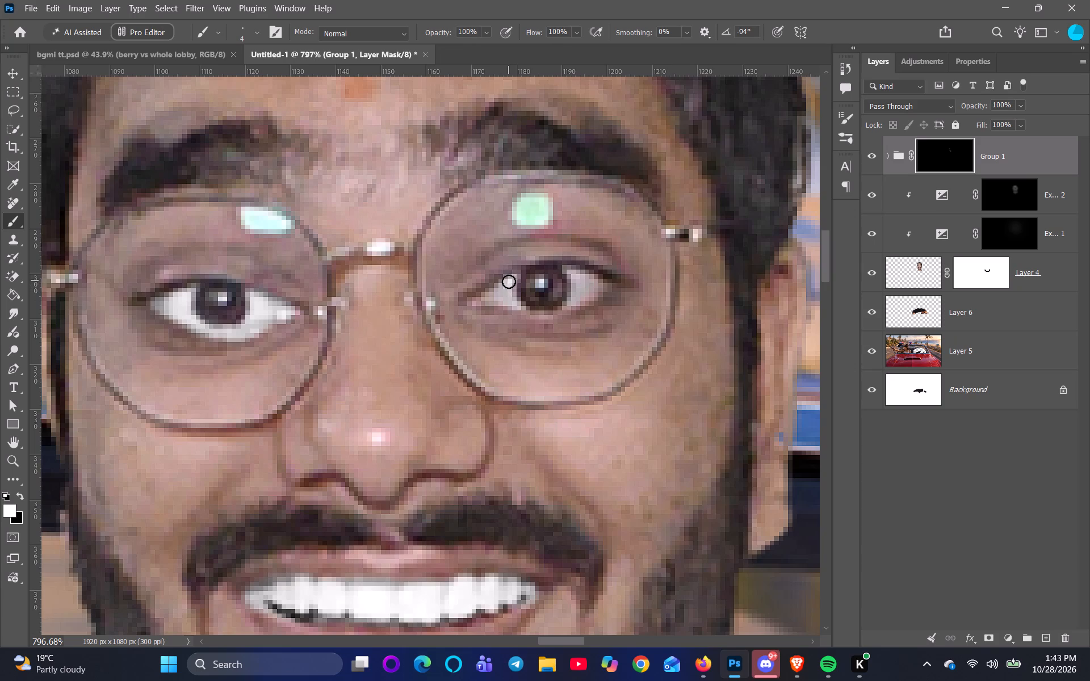
left_click_drag(509, 281, 501, 299)
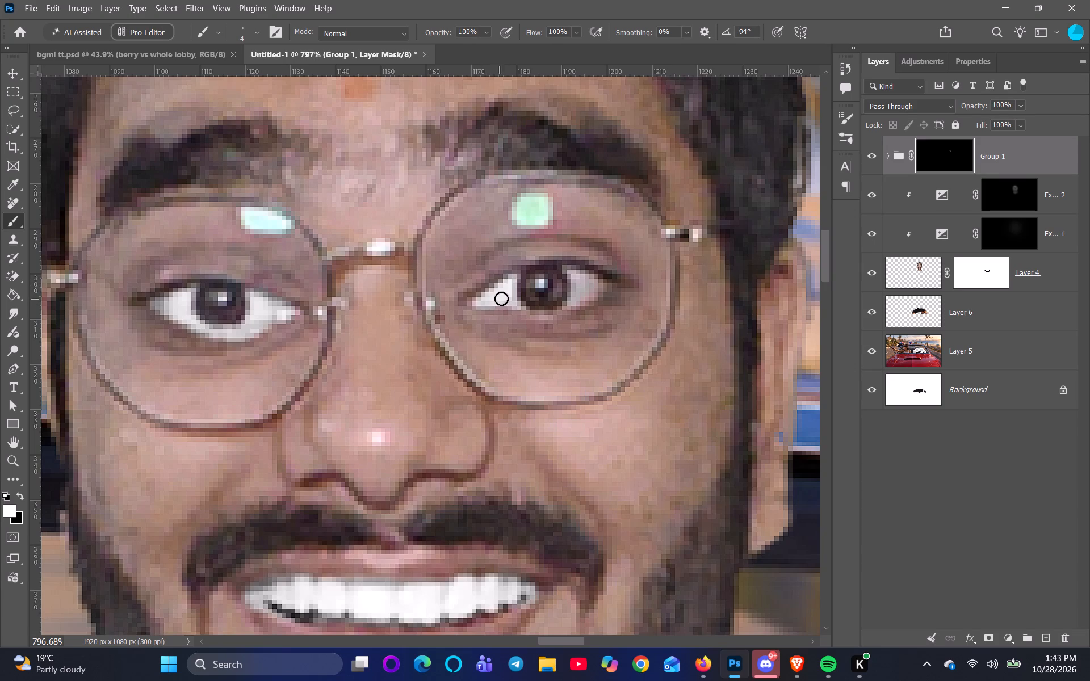
left_click_drag(501, 299, 521, 312)
left_click_drag(521, 312, 510, 310)
left_click_drag(571, 271, 578, 280)
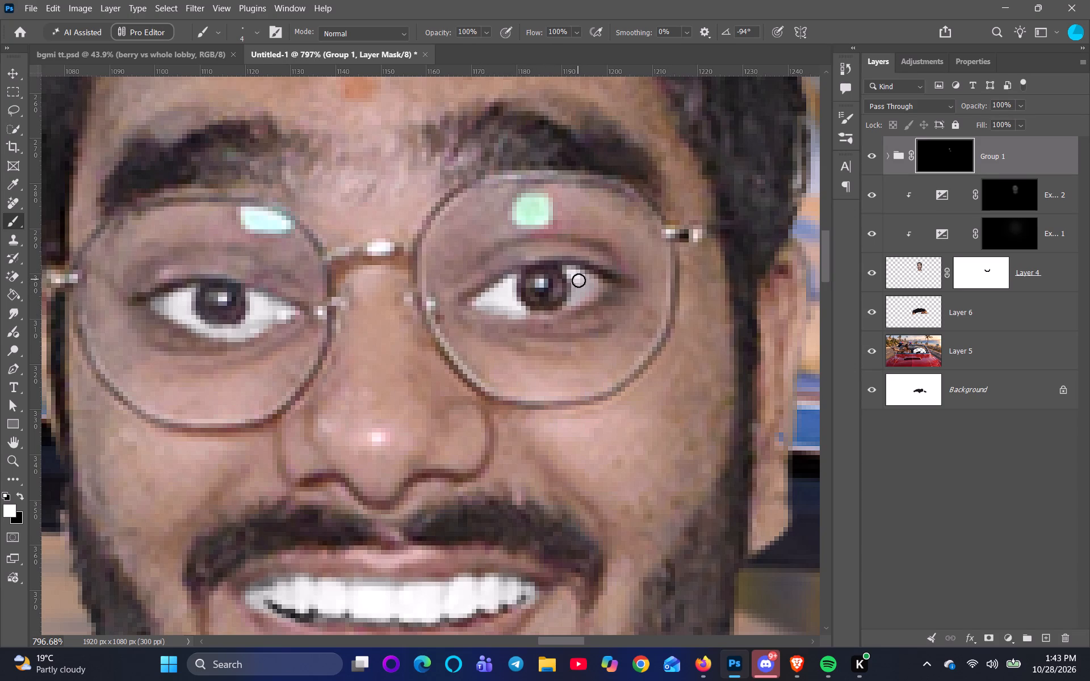
left_click_drag(578, 280, 600, 281)
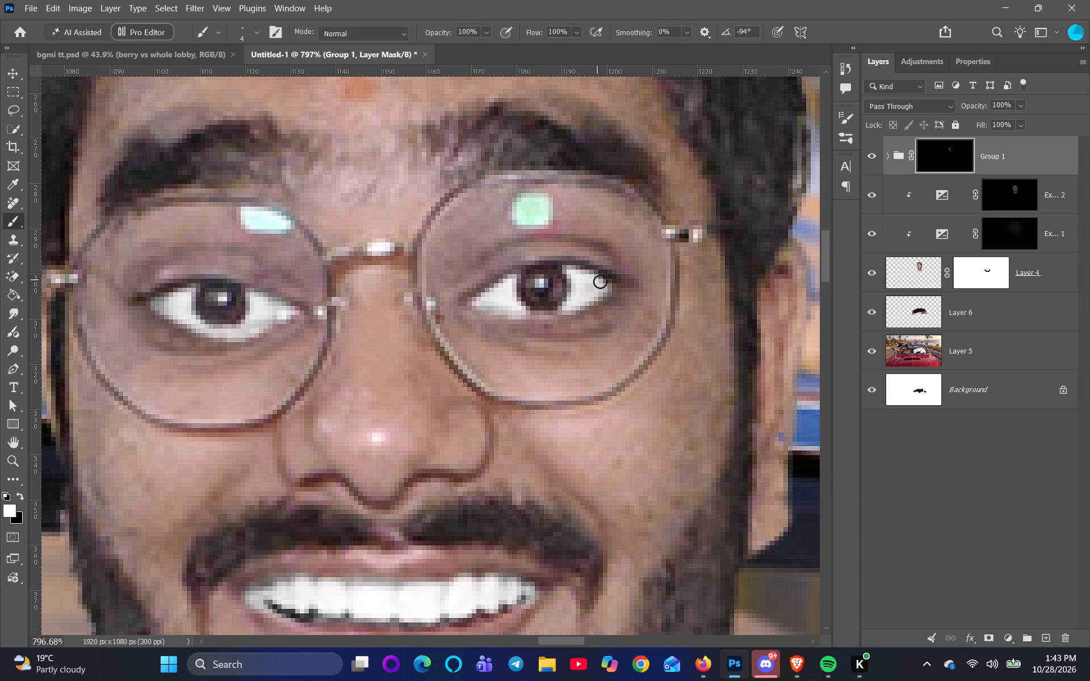
left_click_drag(600, 281, 601, 290)
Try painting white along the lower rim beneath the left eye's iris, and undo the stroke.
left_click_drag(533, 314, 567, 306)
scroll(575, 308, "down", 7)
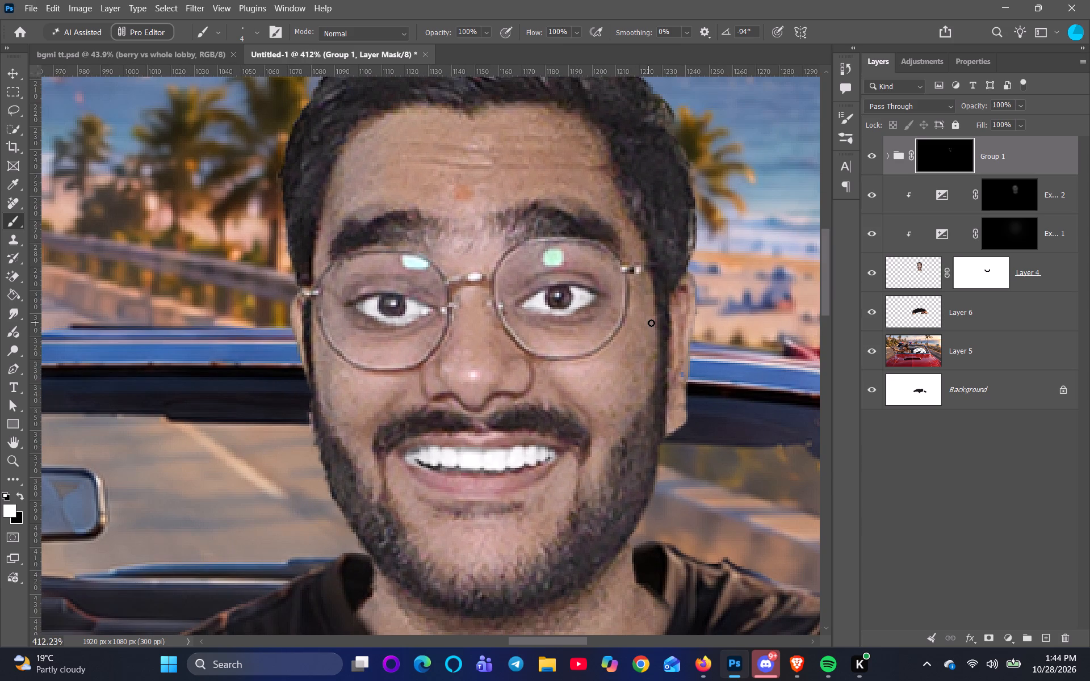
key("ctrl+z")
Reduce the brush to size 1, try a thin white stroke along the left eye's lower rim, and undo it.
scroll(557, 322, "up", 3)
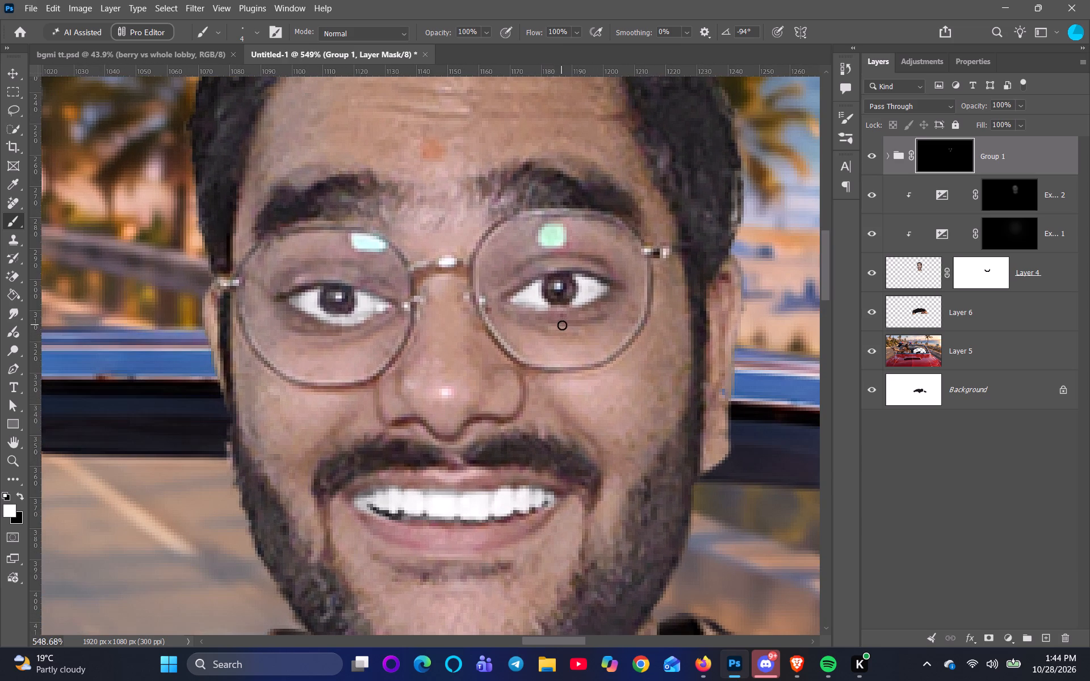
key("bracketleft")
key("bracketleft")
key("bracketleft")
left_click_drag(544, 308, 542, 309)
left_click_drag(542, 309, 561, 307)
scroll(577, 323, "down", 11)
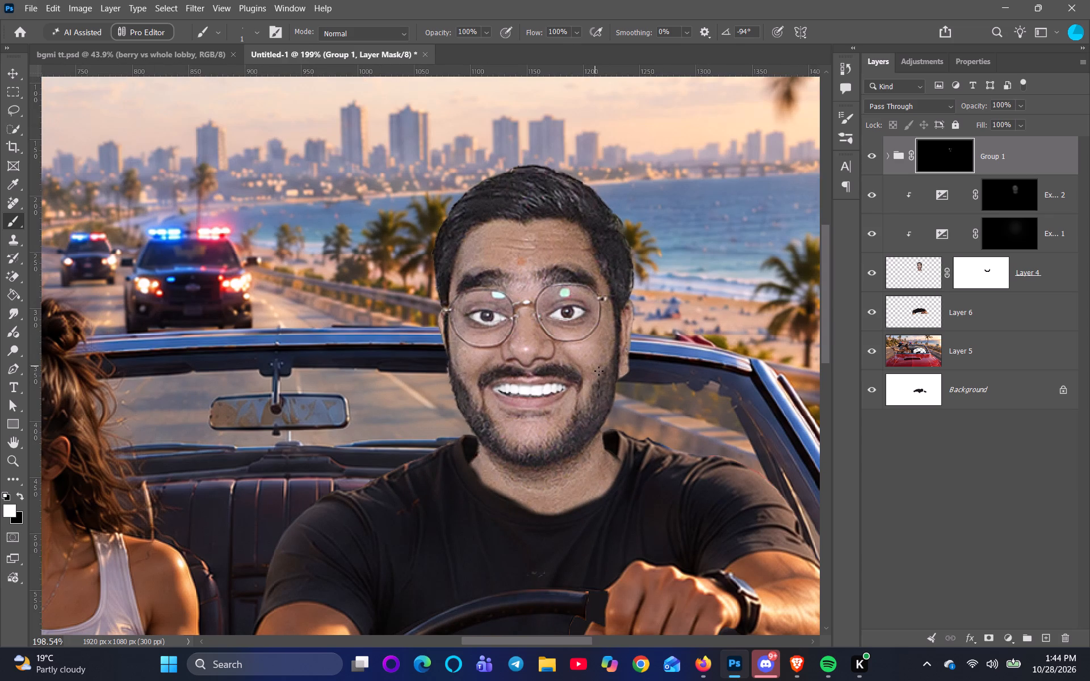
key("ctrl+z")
Paint black along the right eye's lower rim and inner corner on the group's mask to trim the excess whitening.
scroll(496, 353, "up", 7)
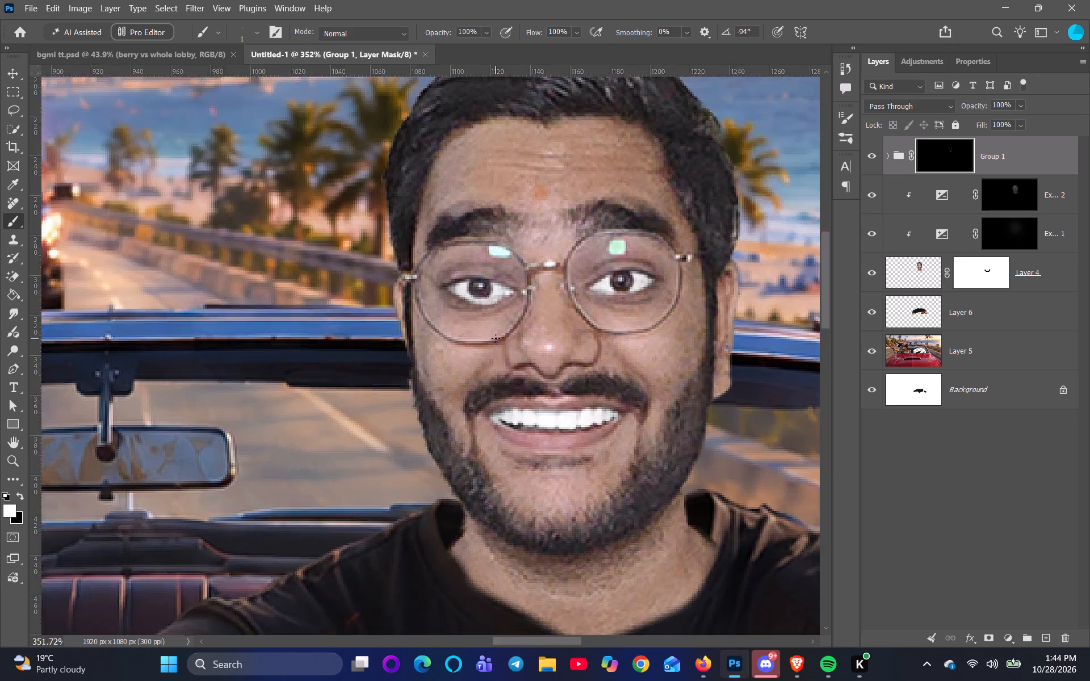
scroll(496, 338, "up", 6)
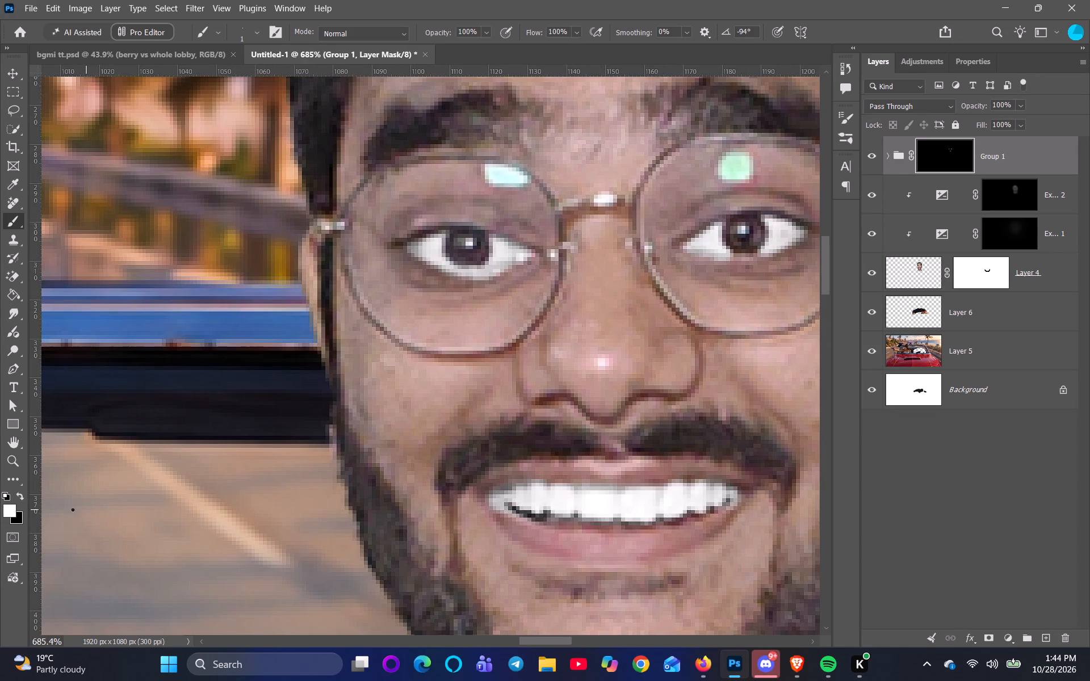
left_click(17, 494)
left_click_drag(467, 276, 460, 276)
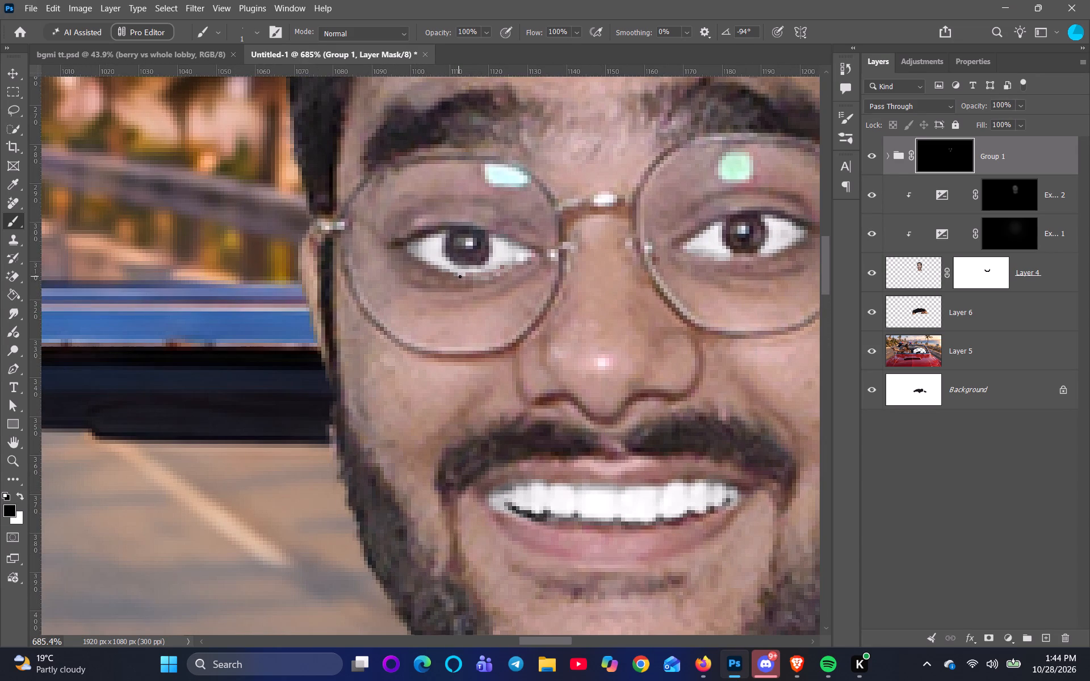
left_click_drag(460, 276, 496, 275)
left_click_drag(507, 266, 529, 259)
scroll(479, 285, "down", 15)
scroll(497, 317, "up", 5)
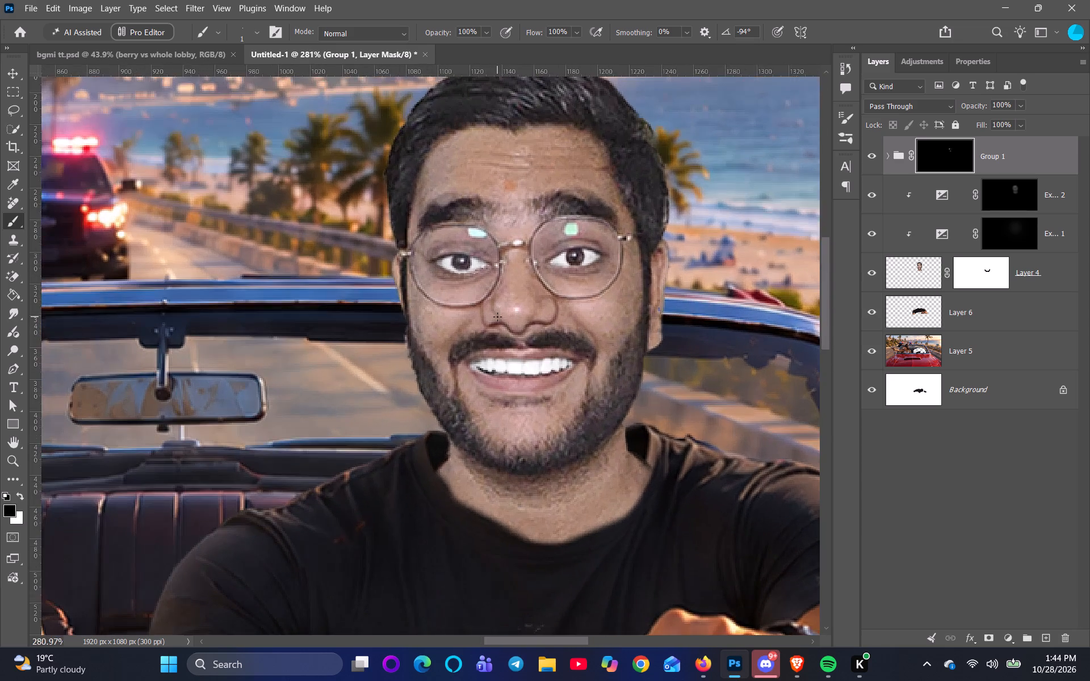
scroll(497, 317, "down", 4)
scroll(512, 355, "up", 2)
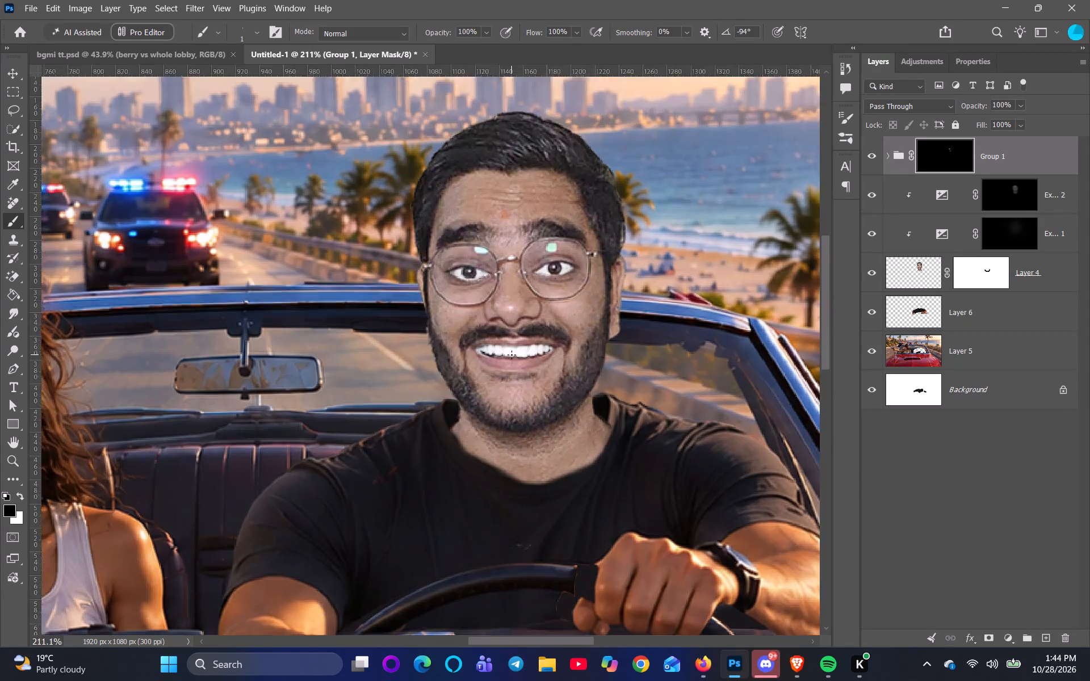
Switch back to white and paint a thin stroke along the right eye's lower edge beneath the iris on the group's mask.
scroll(512, 355, "up", 5)
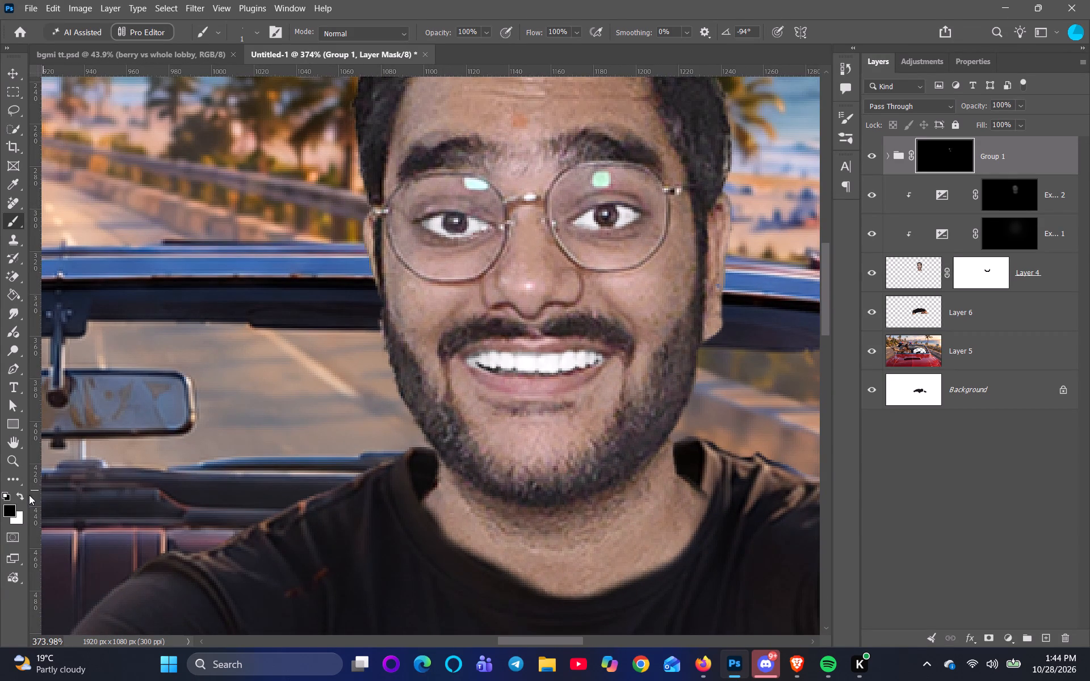
left_click(19, 498)
scroll(434, 257, "up", 1)
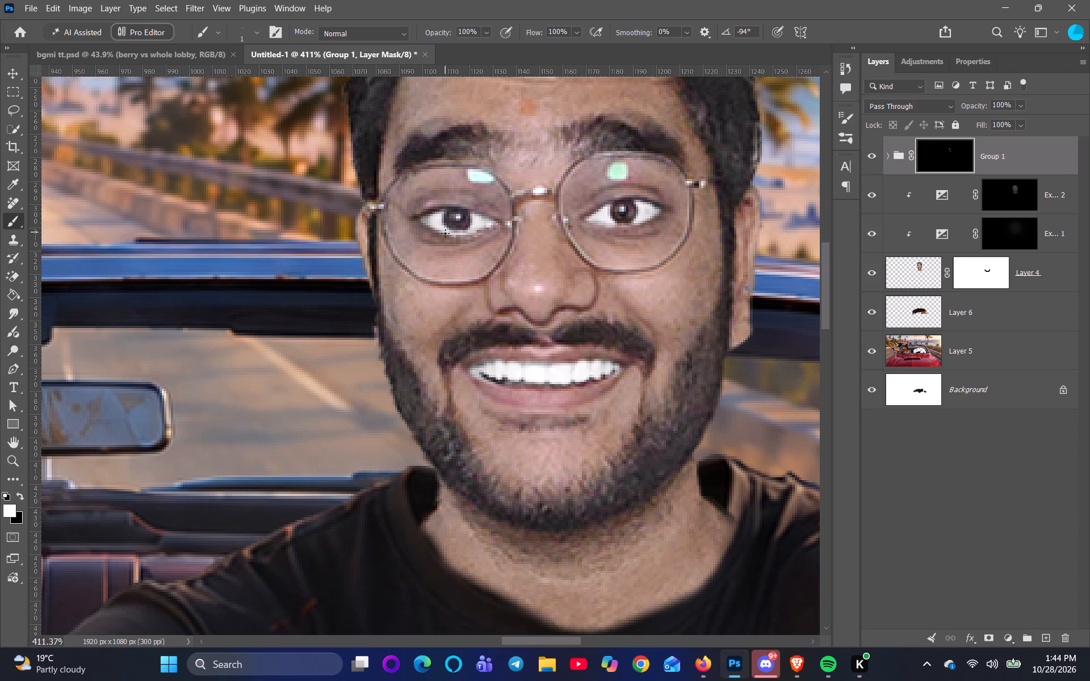
left_click_drag(450, 232, 471, 232)
left_click_drag(471, 232, 485, 227)
scroll(476, 247, "down", 12)
scroll(577, 287, "down", 2)
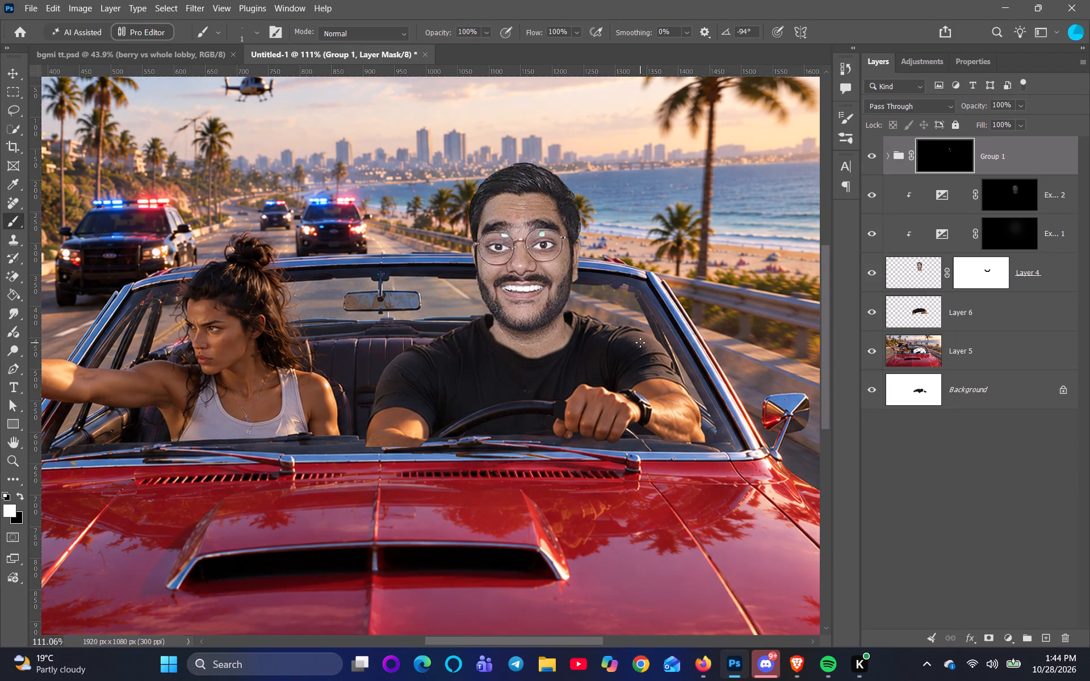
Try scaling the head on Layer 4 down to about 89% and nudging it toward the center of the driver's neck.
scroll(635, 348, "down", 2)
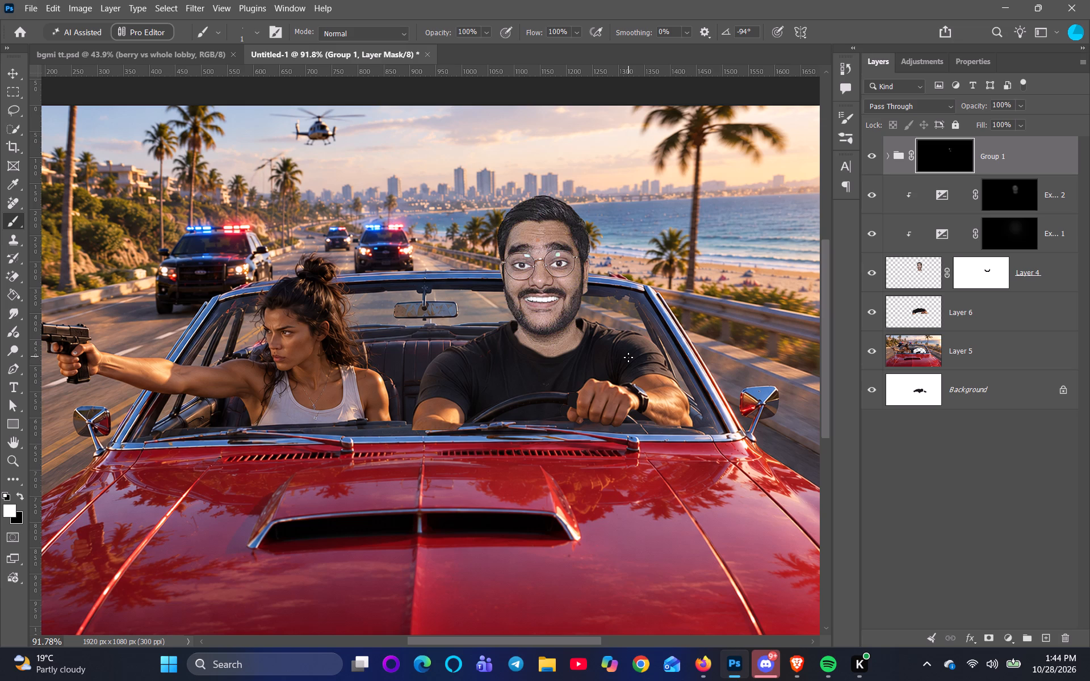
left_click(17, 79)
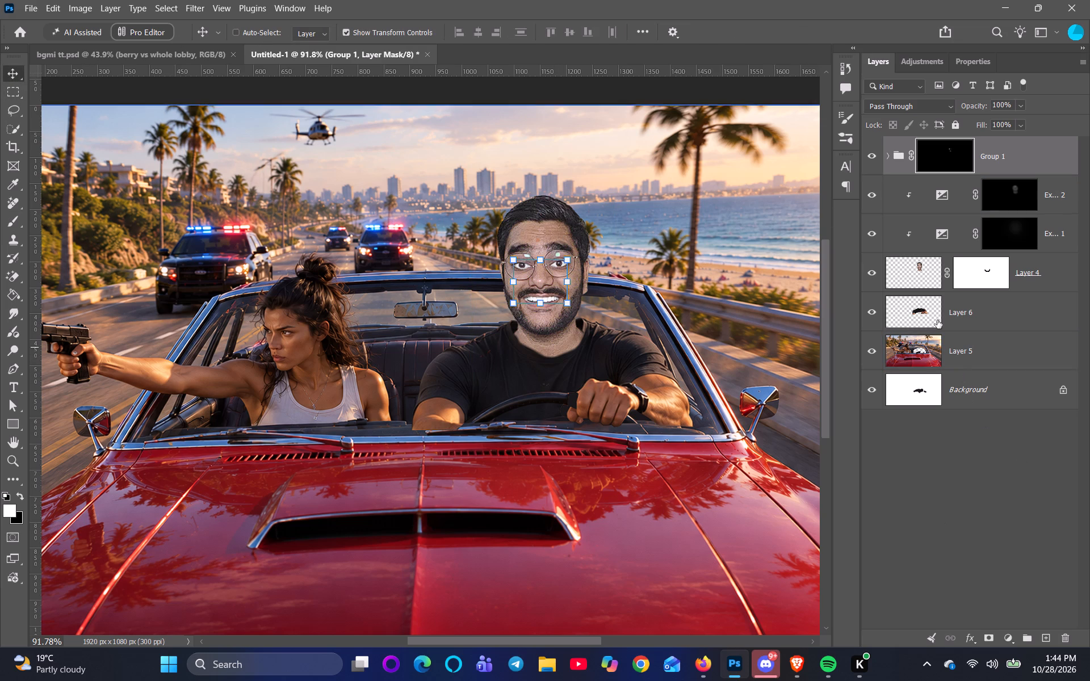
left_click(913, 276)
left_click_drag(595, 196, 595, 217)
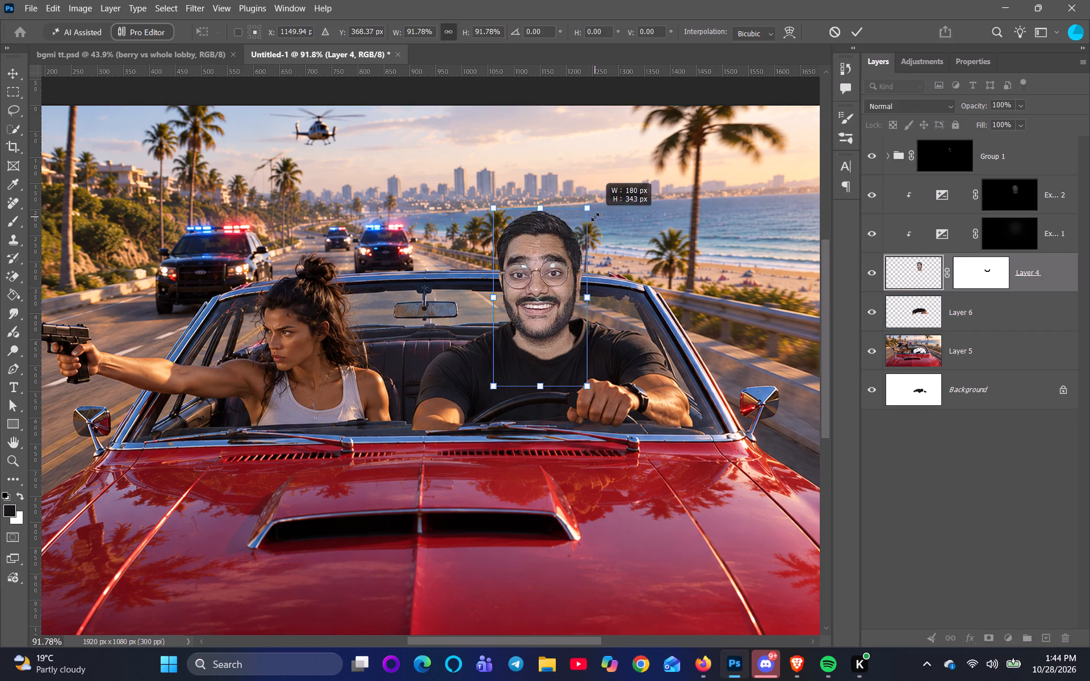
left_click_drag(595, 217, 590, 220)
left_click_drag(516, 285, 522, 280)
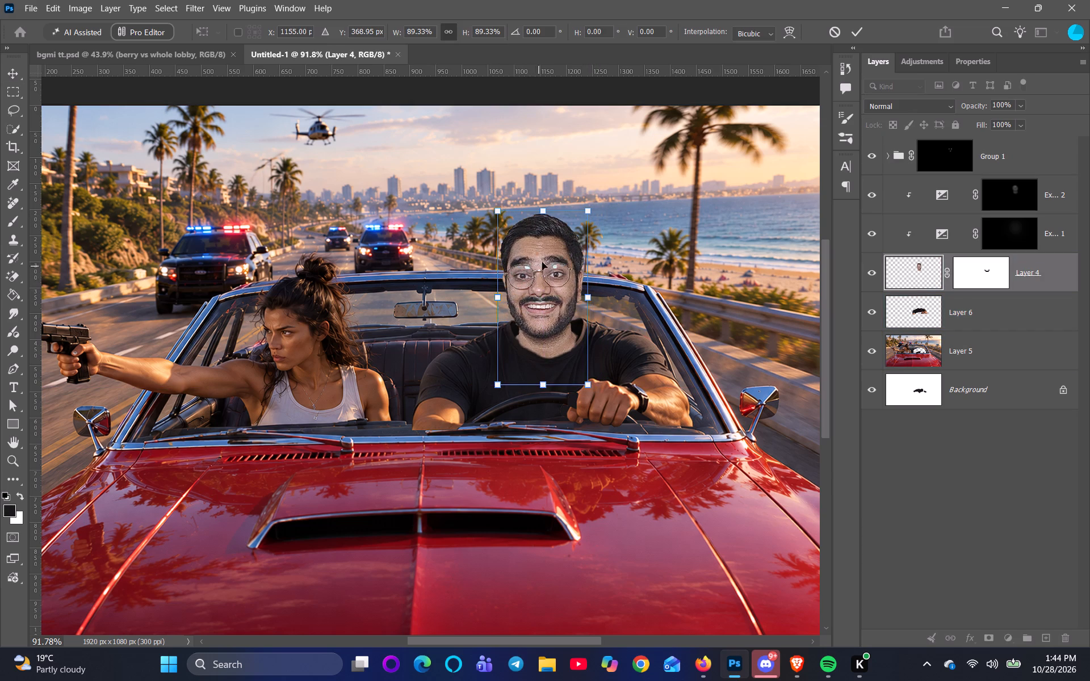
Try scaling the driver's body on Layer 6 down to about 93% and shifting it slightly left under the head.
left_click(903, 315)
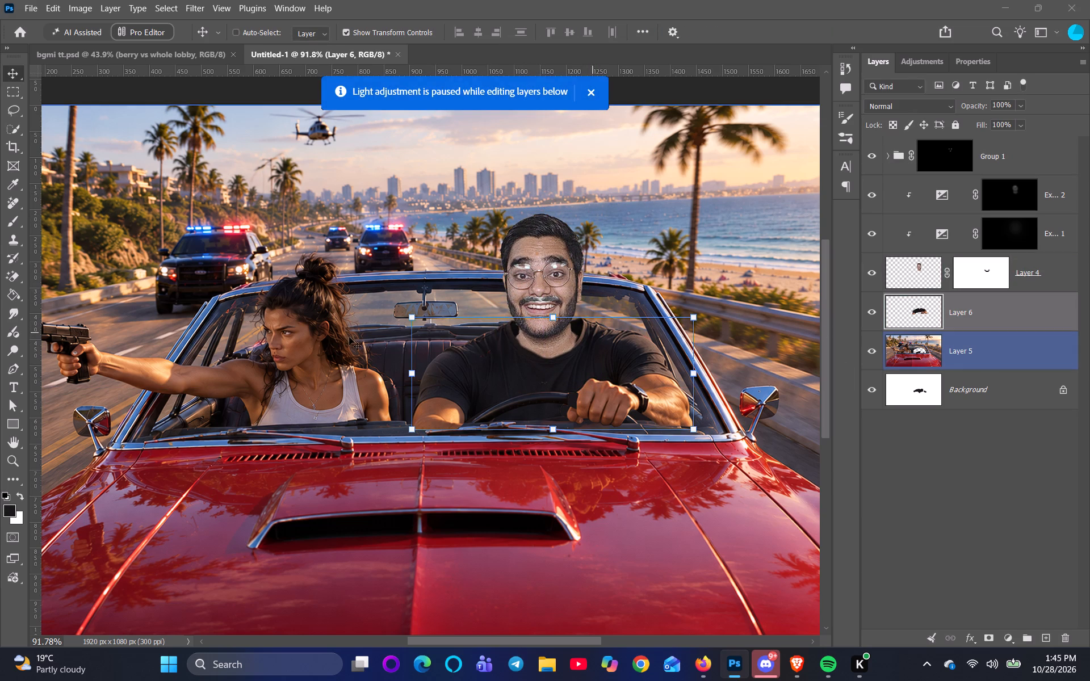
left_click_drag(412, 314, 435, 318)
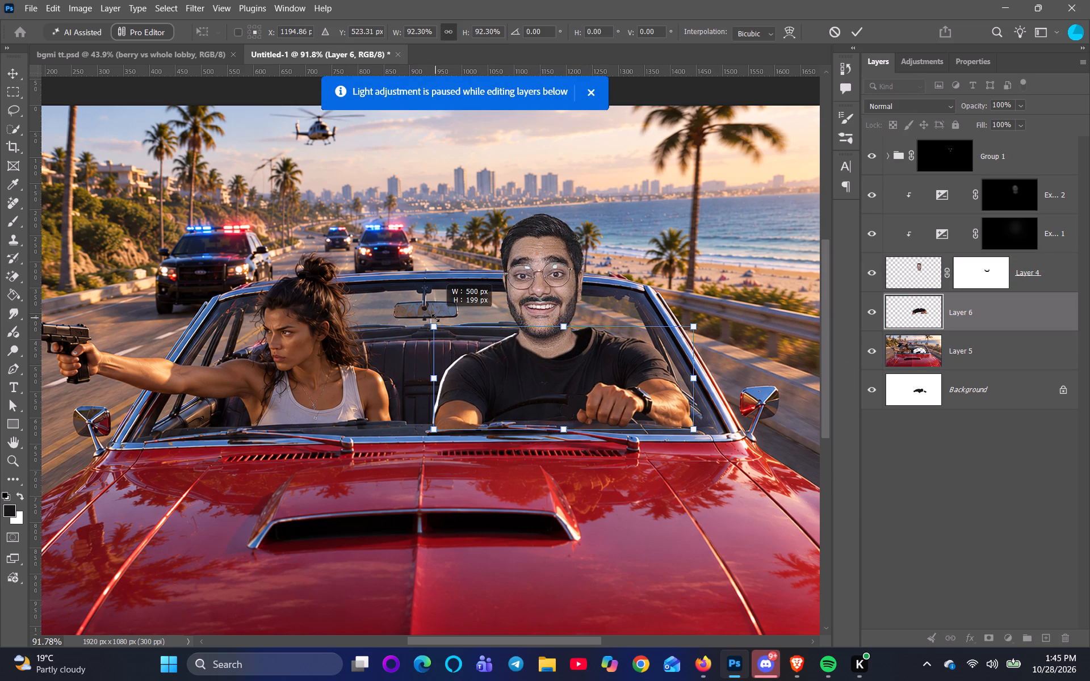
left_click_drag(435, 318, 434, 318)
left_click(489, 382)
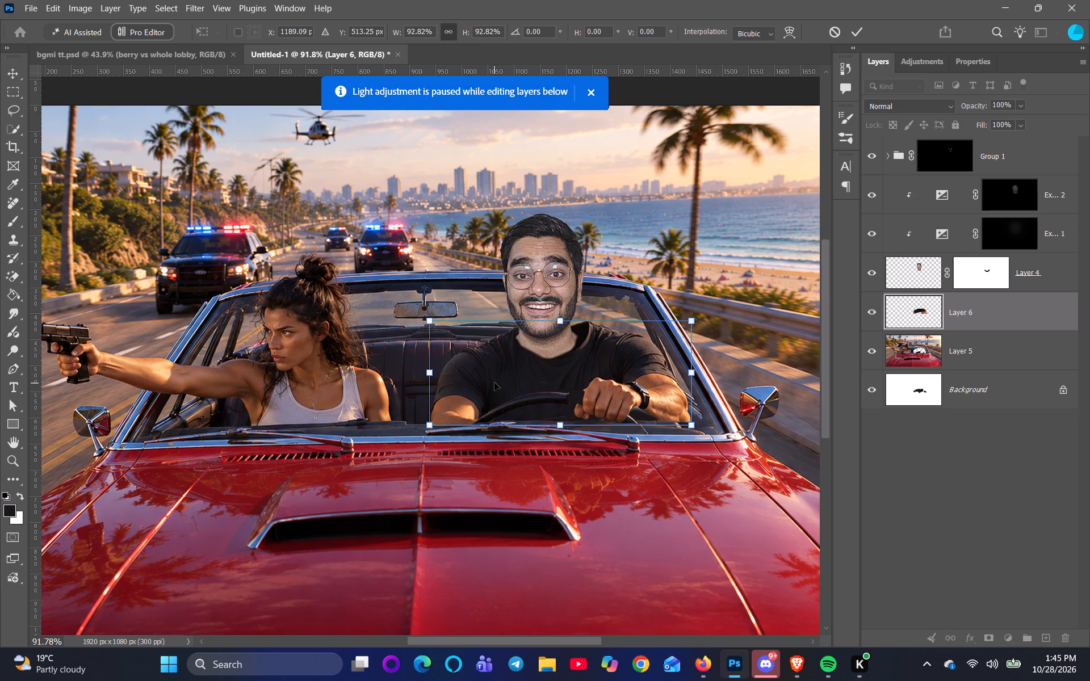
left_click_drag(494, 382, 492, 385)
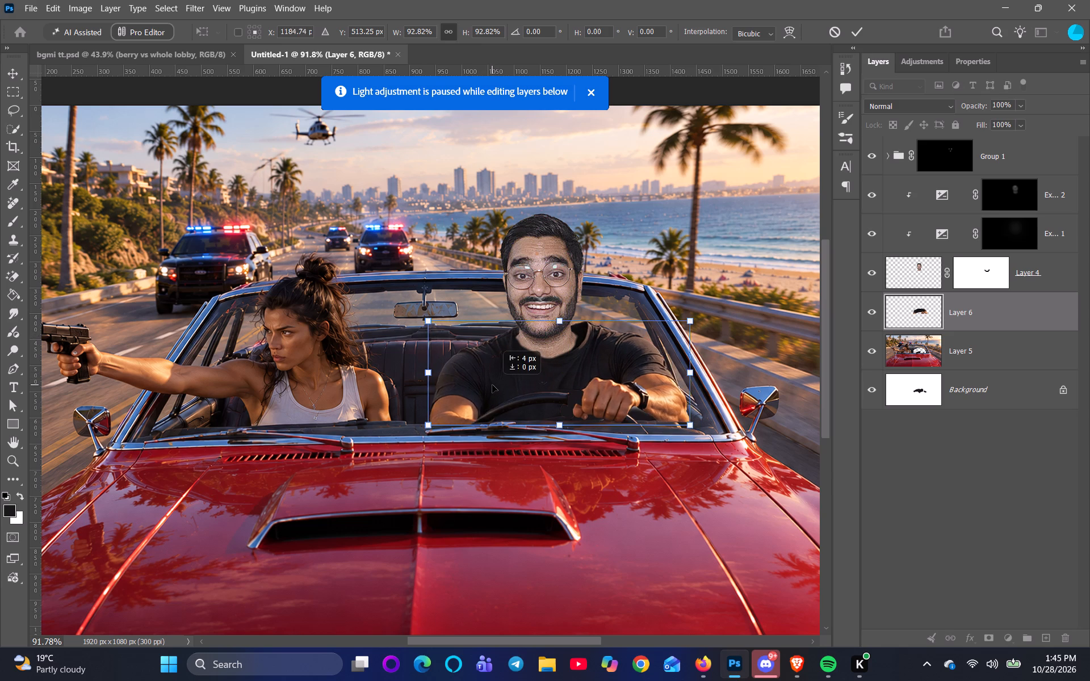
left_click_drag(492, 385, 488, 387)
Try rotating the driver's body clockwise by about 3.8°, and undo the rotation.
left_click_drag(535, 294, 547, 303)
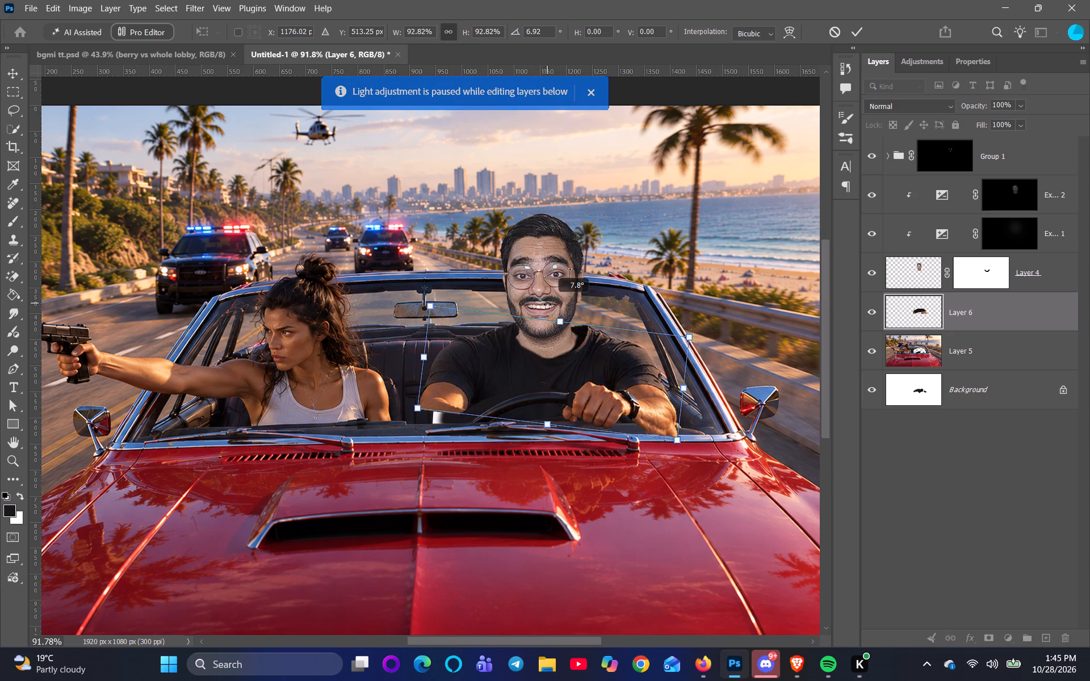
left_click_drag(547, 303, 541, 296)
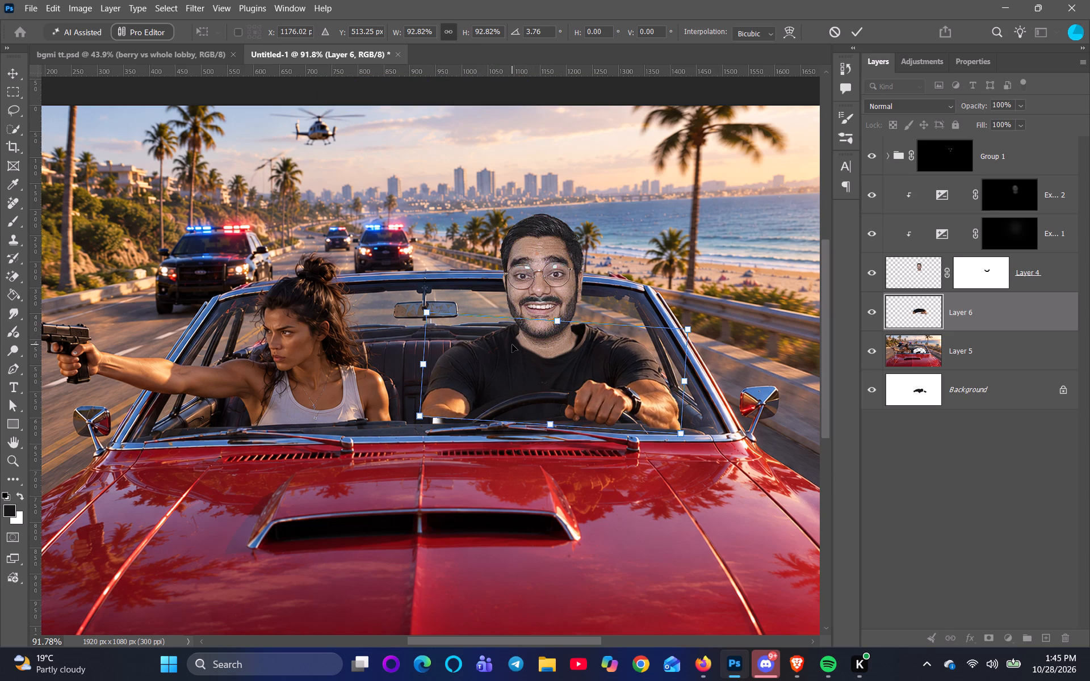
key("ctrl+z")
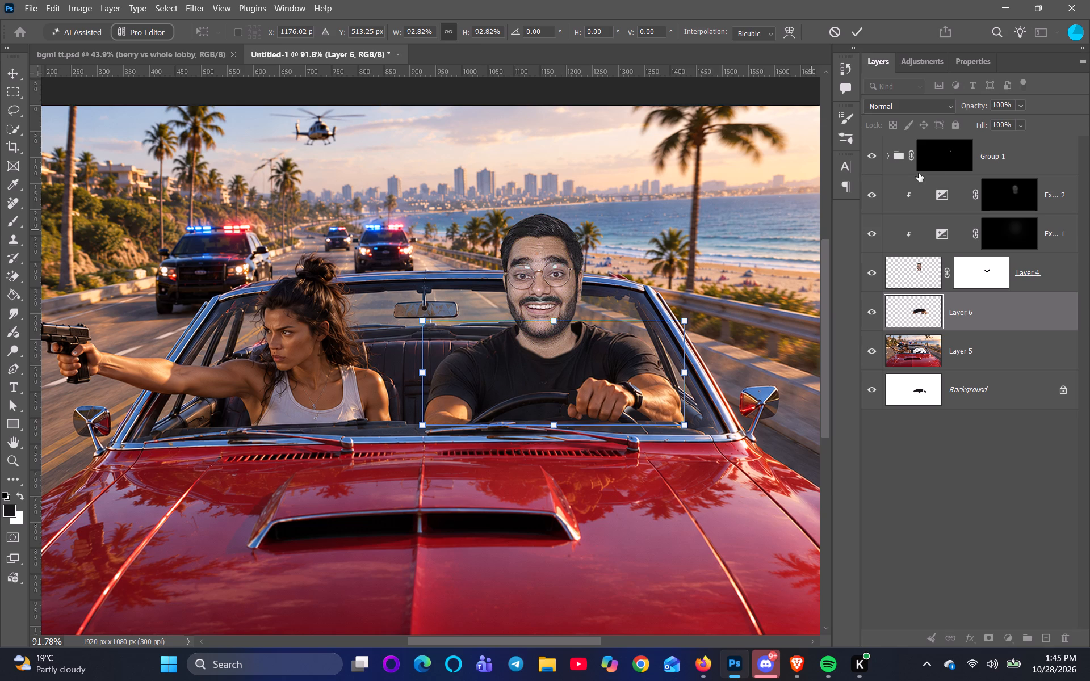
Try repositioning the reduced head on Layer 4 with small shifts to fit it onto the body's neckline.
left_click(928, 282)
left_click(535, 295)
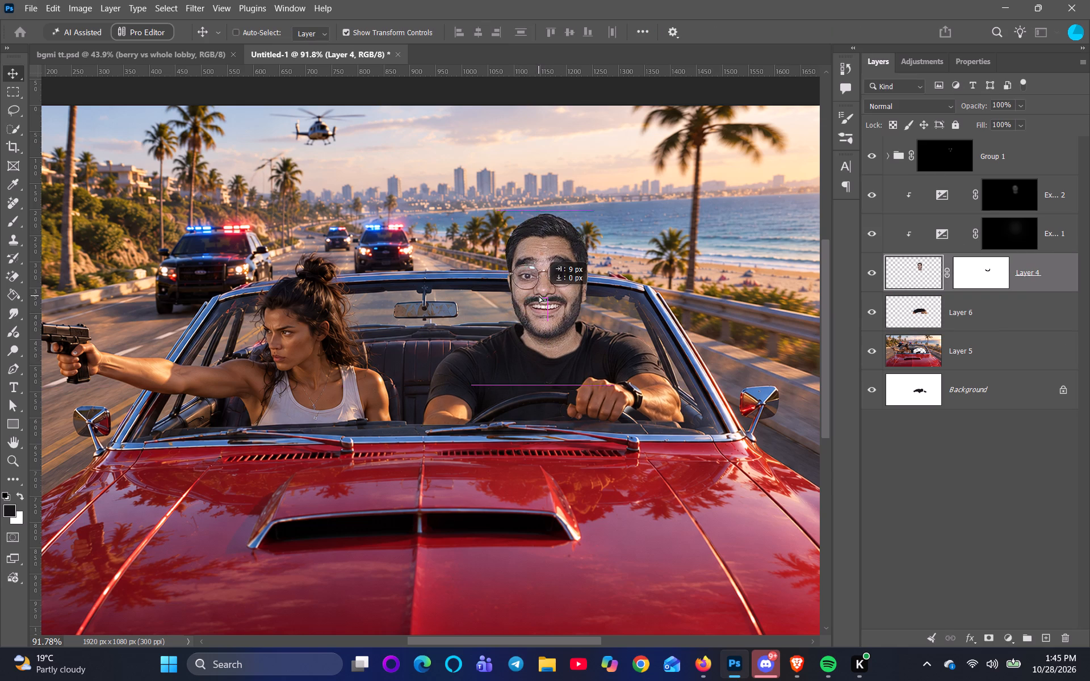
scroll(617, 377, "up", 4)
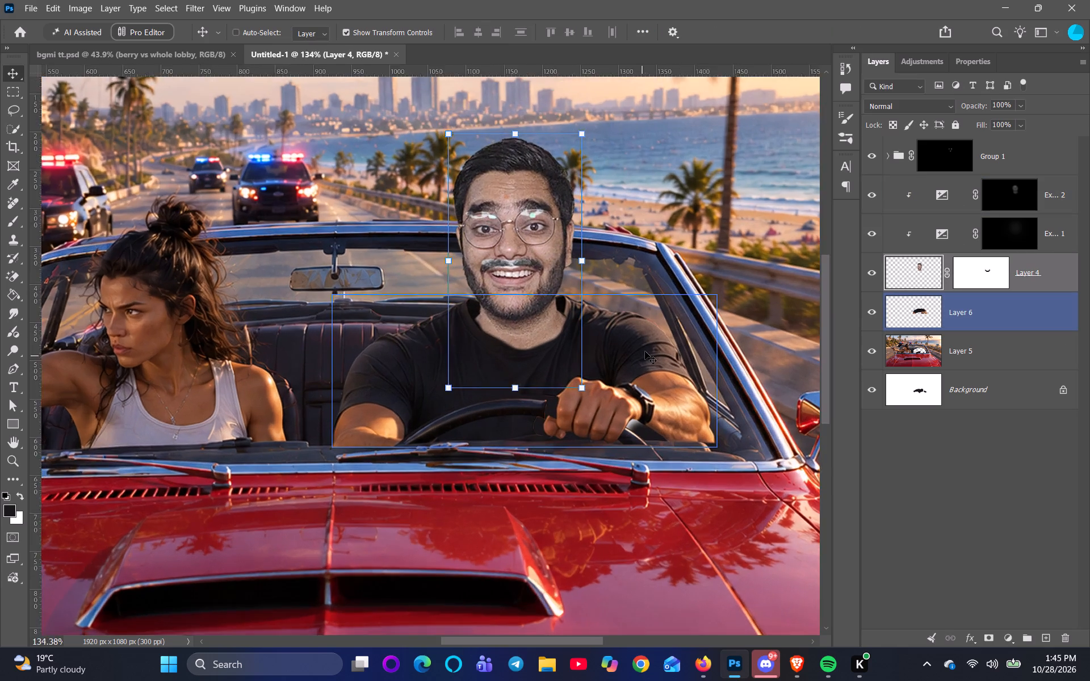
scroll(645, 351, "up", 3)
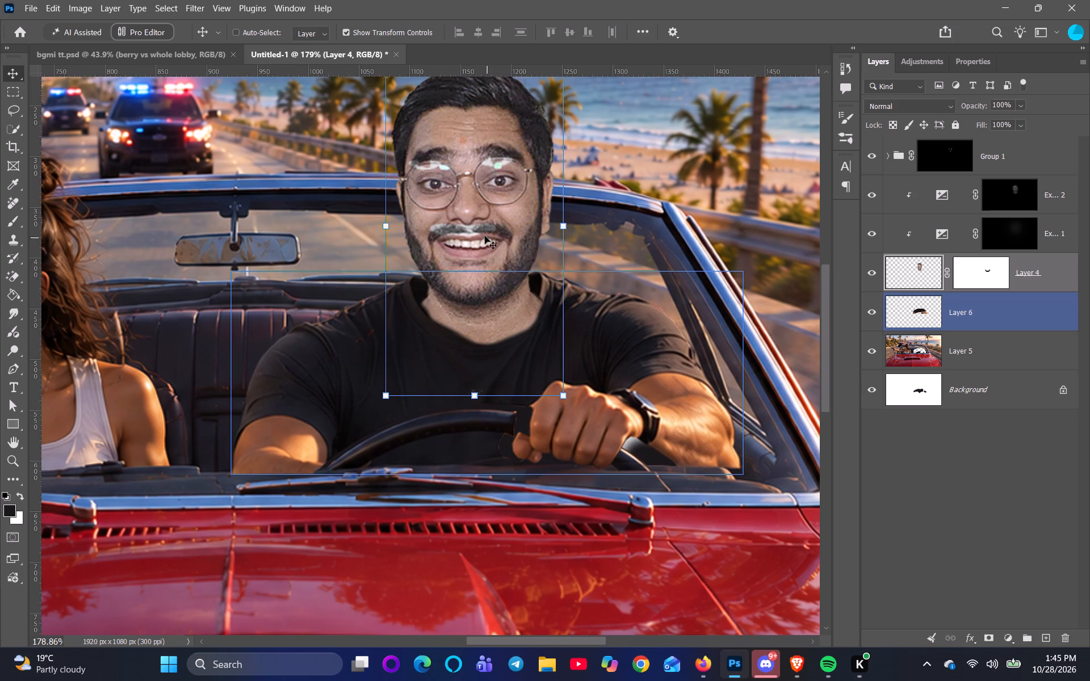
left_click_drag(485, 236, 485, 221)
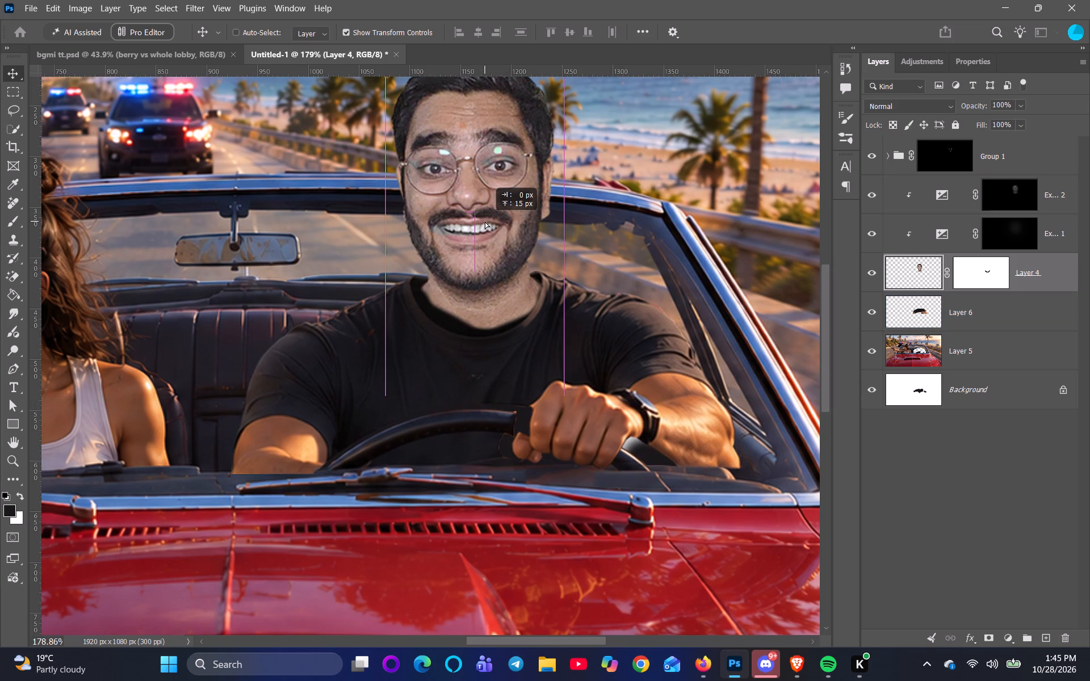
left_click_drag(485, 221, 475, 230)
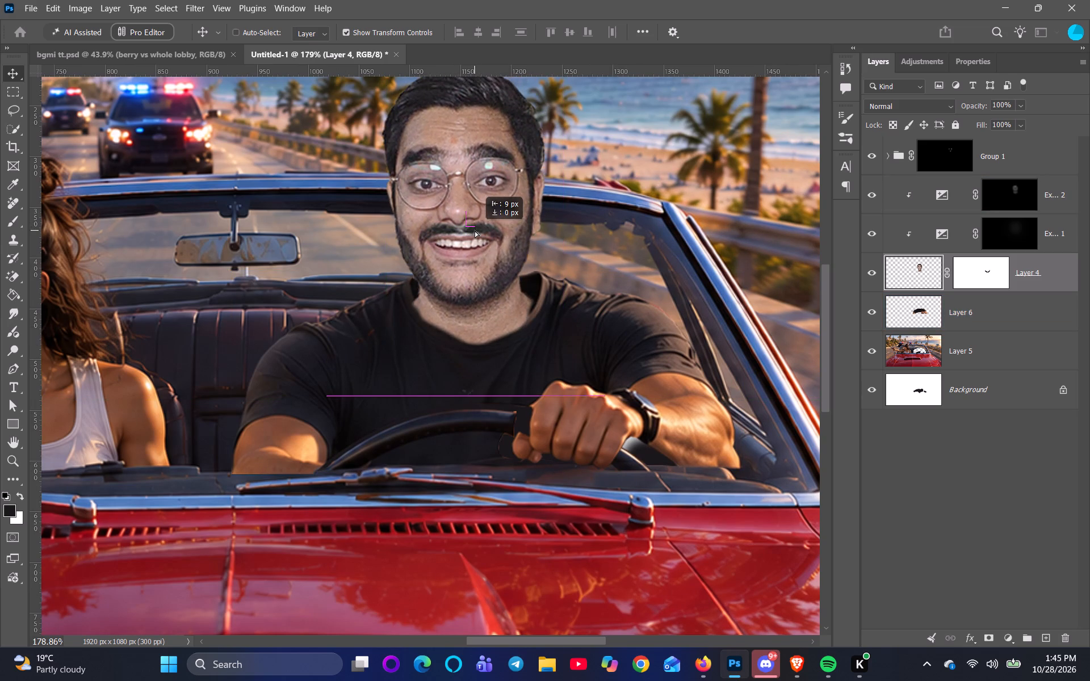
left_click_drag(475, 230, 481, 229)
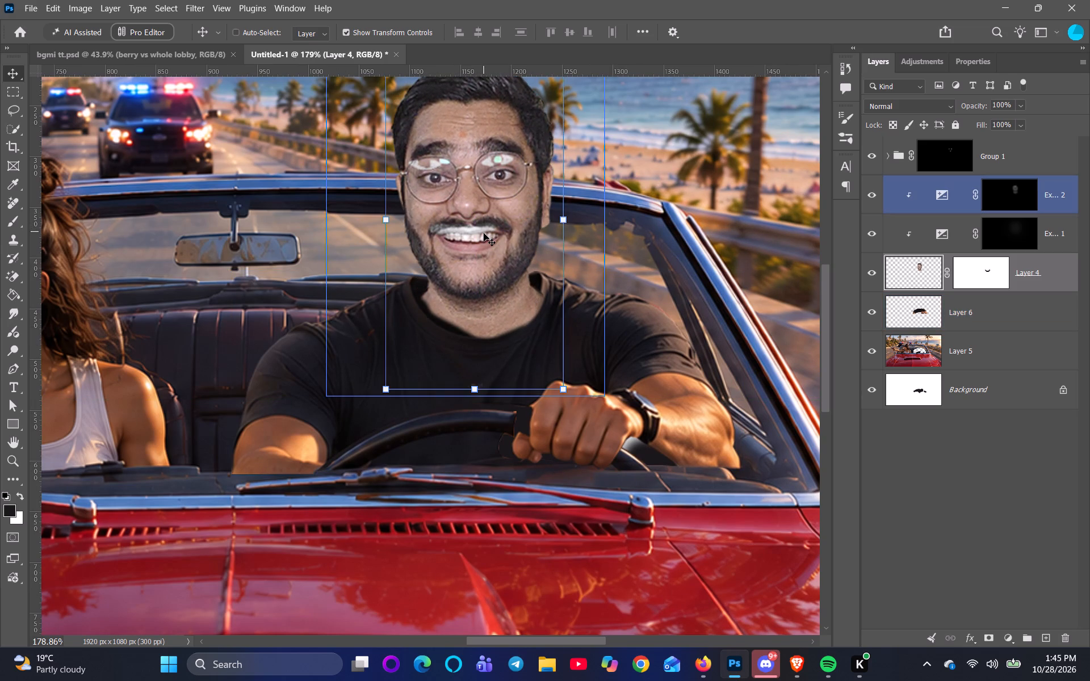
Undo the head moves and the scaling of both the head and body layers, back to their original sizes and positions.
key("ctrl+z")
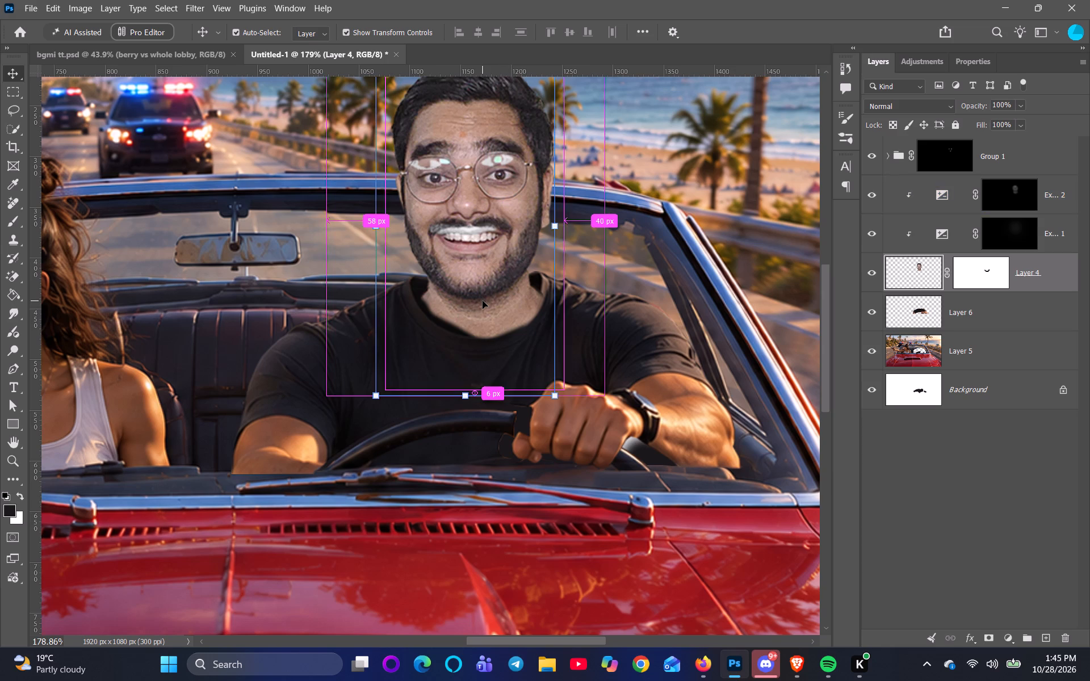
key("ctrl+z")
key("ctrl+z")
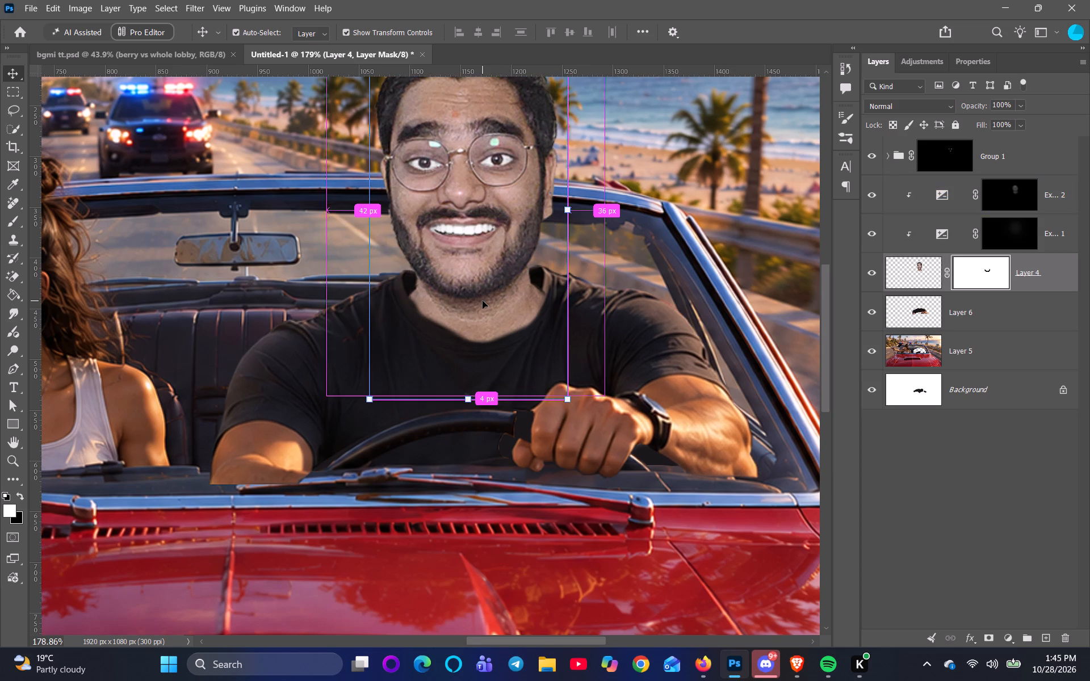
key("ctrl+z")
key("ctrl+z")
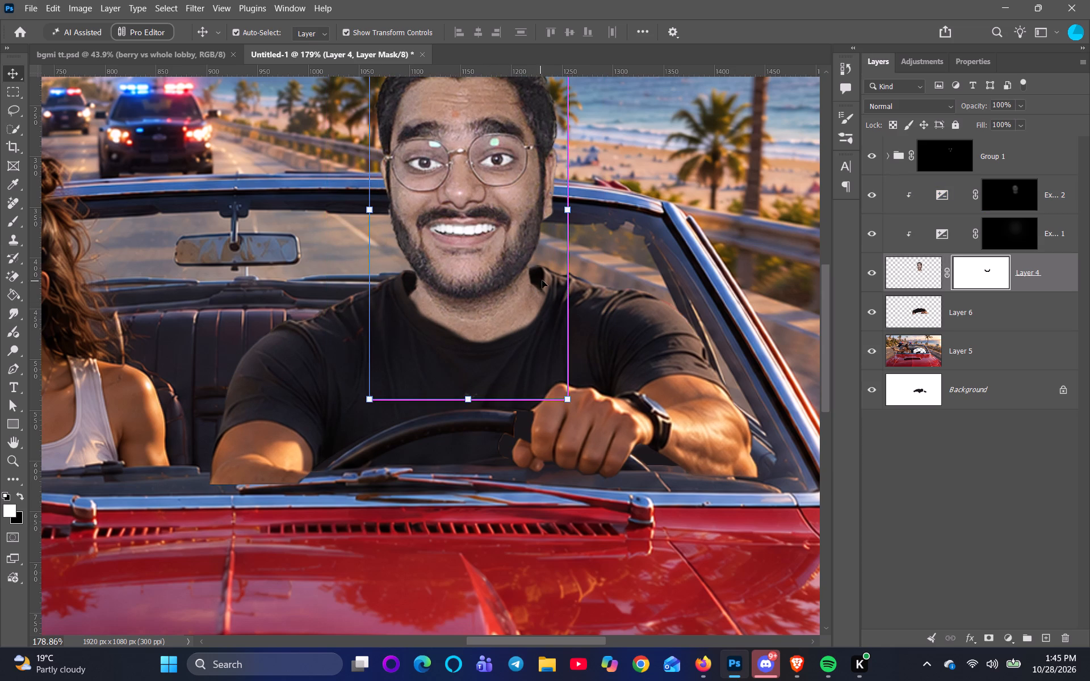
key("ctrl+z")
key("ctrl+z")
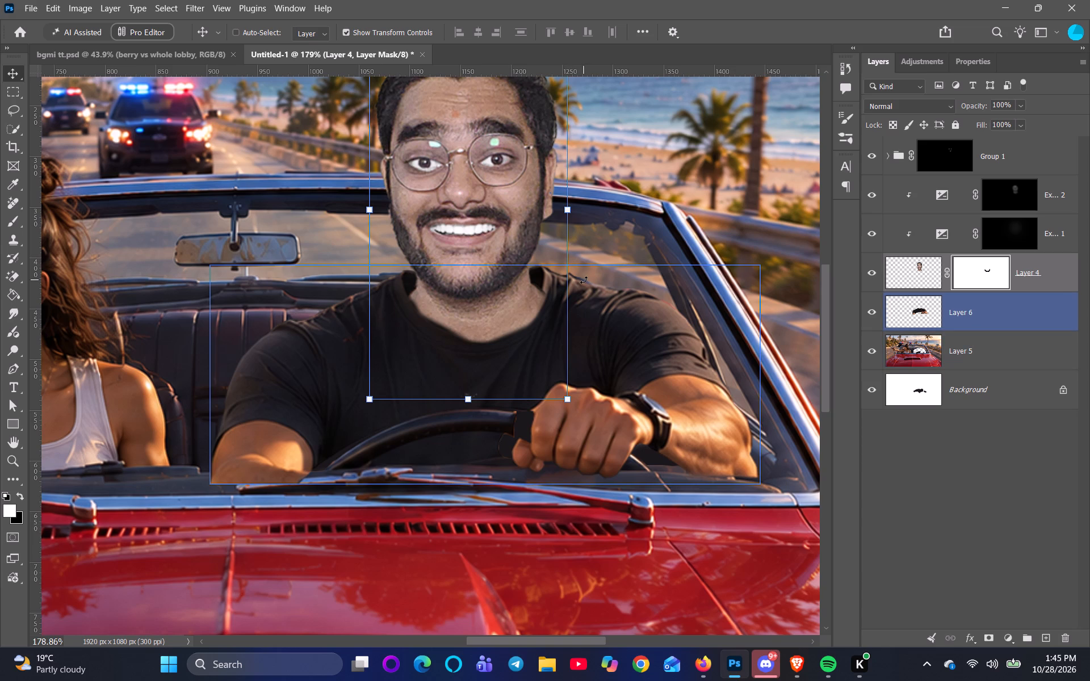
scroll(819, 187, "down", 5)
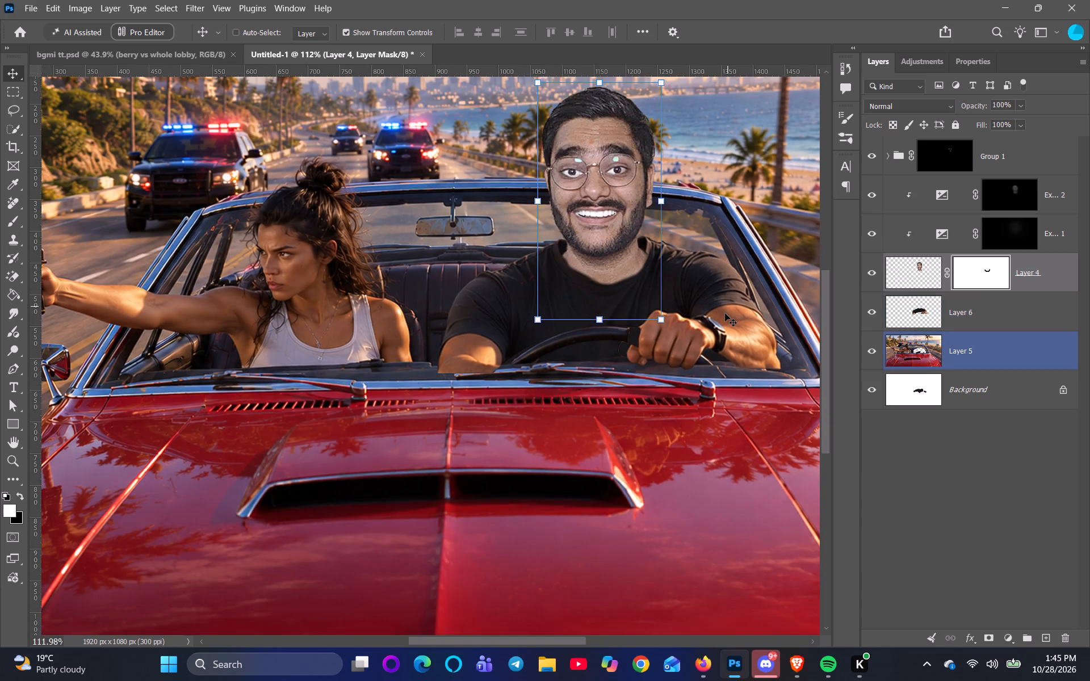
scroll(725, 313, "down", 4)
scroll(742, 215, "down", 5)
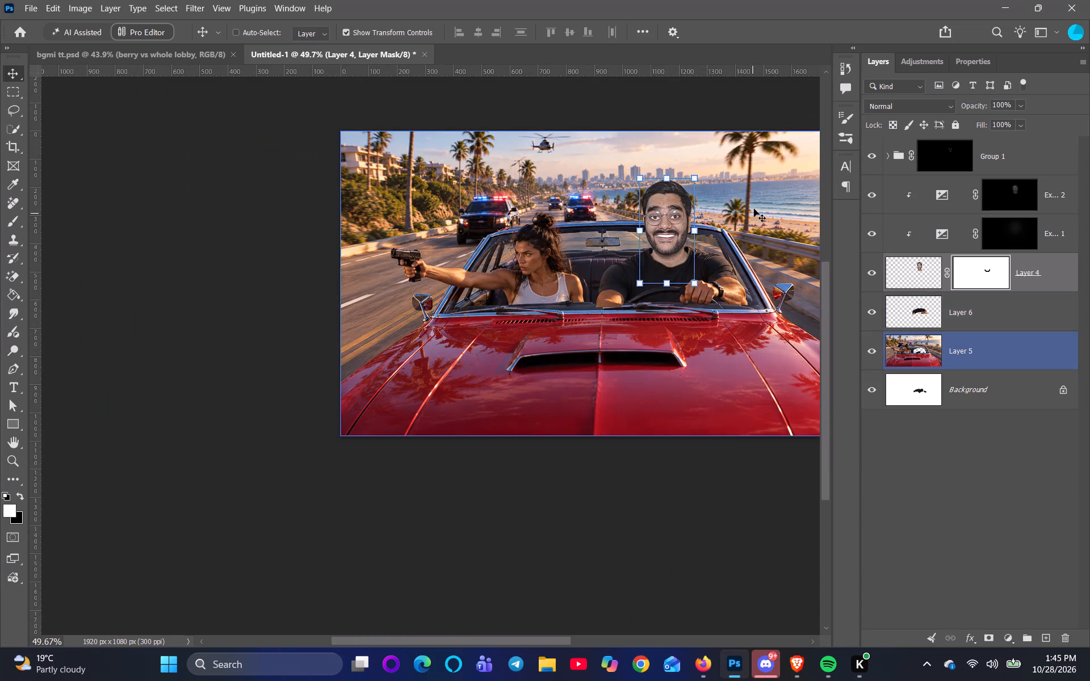
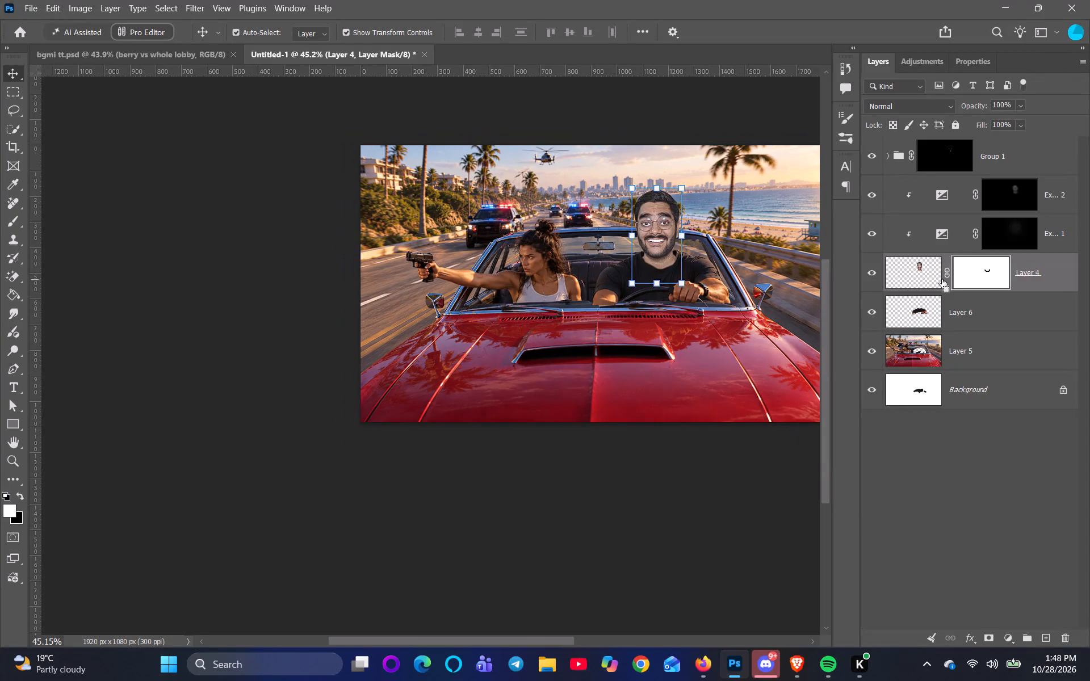
Paint black with an 18 px brush on the Group 1 mask over the man's teeth and eyes to remove the whitening.
key("ctrl+0")
scroll(606, 301, "up", 6)
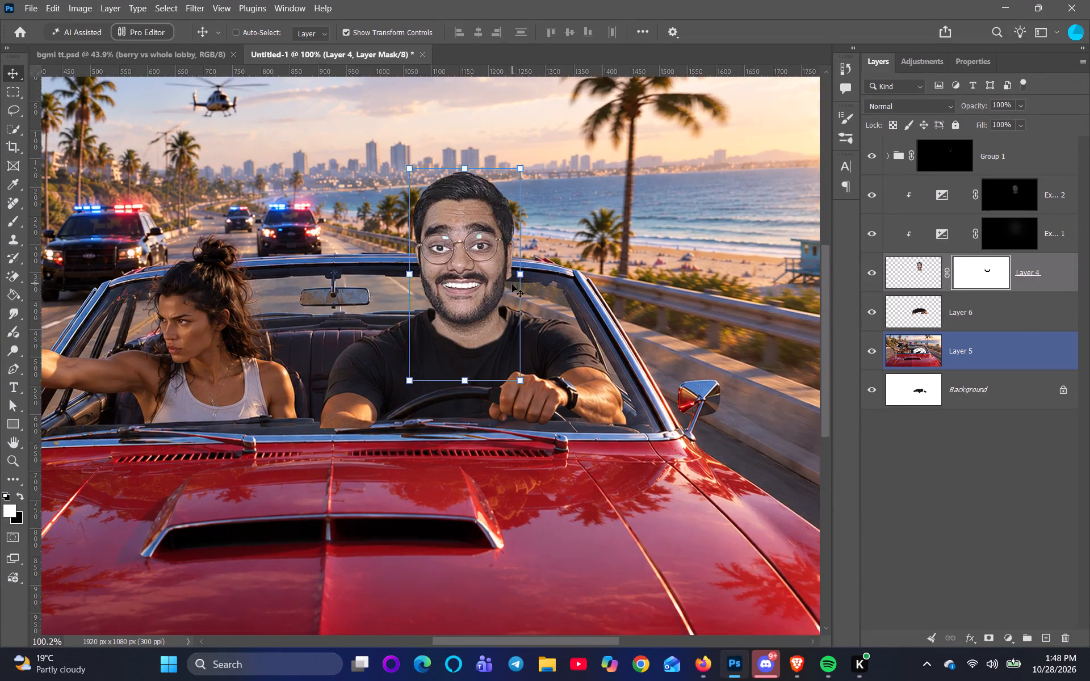
scroll(512, 284, "up", 1)
scroll(358, 310, "up", 4)
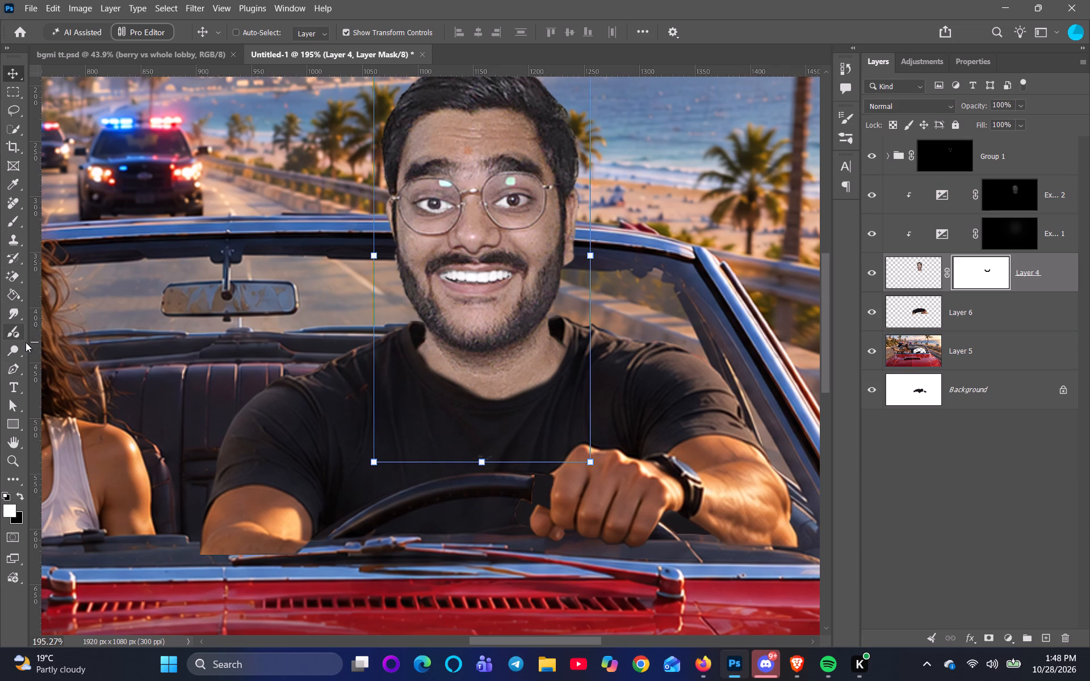
left_click(10, 221)
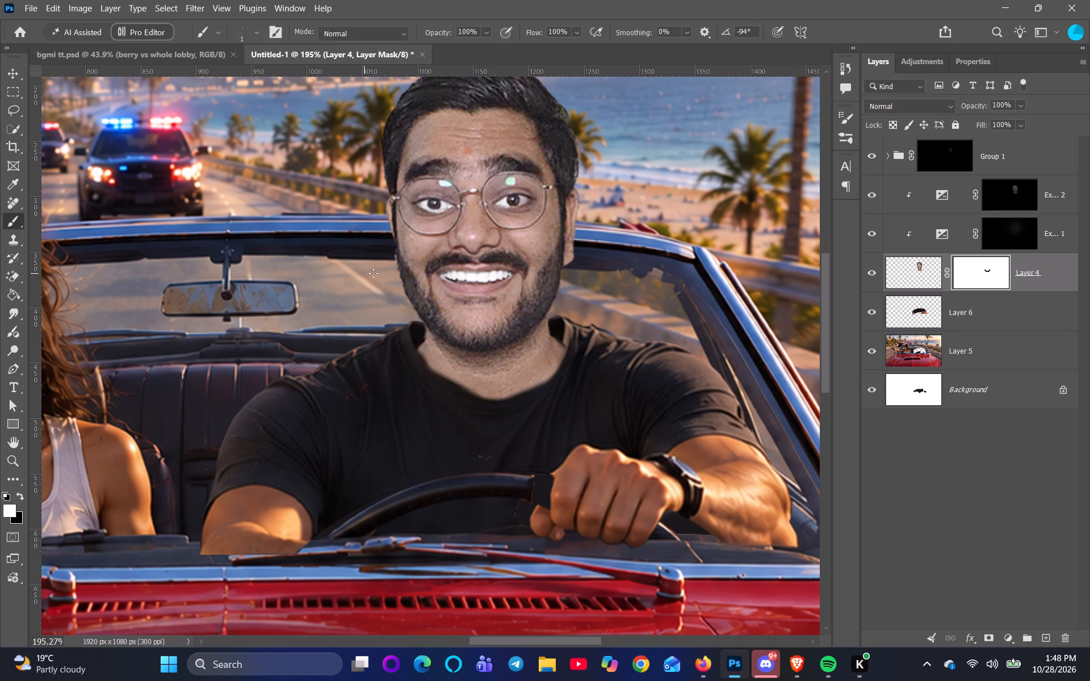
right_click(430, 275)
left_click_drag(503, 304, 513, 304)
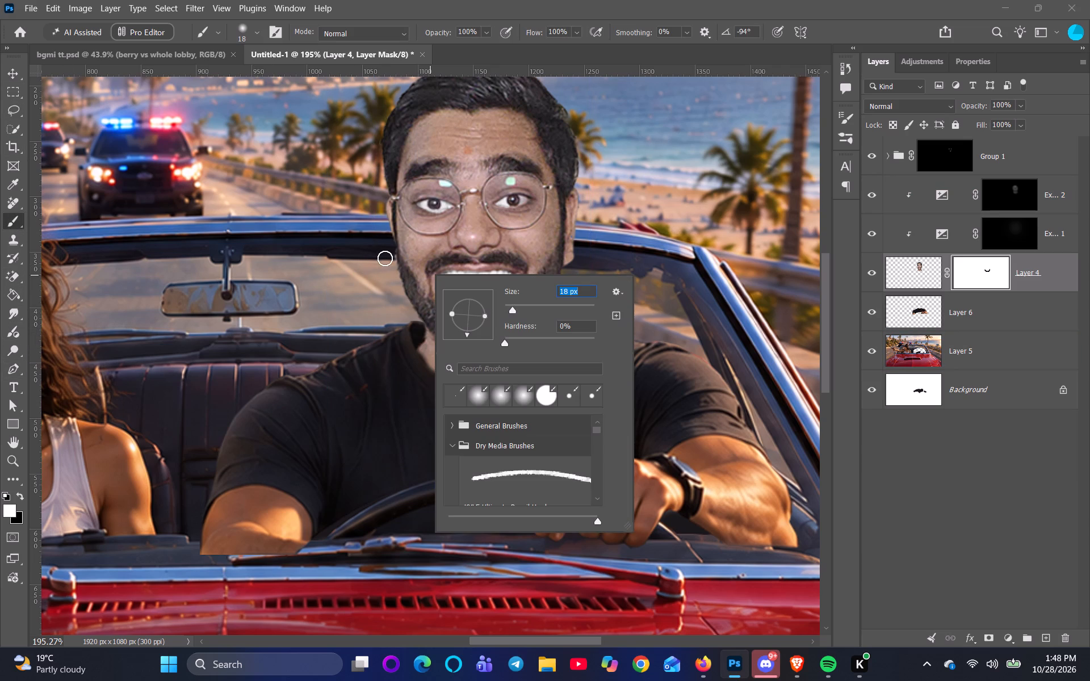
left_click(988, 279)
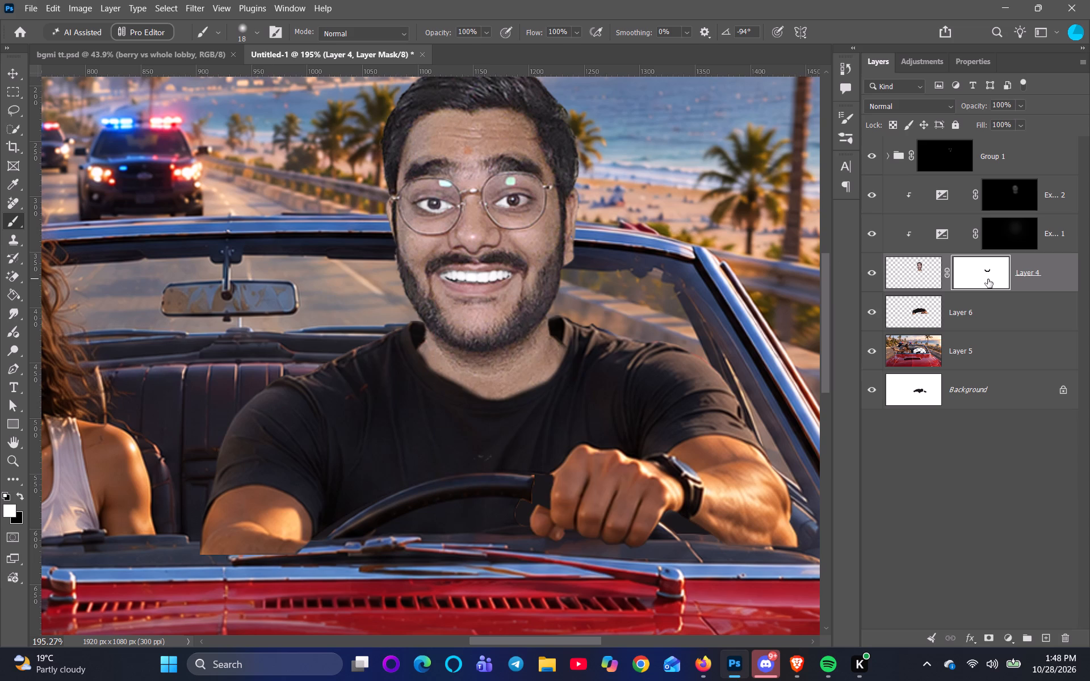
left_click(945, 162)
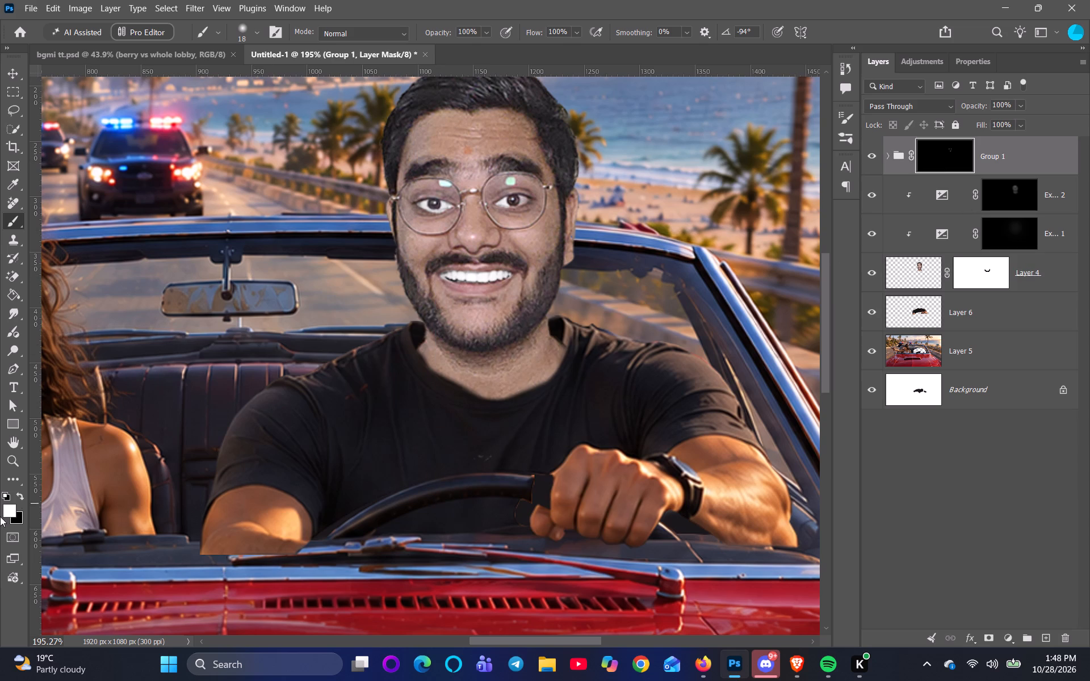
left_click(16, 492)
left_click_drag(468, 272, 473, 270)
left_click_drag(473, 270, 496, 261)
left_click_drag(490, 215, 435, 186)
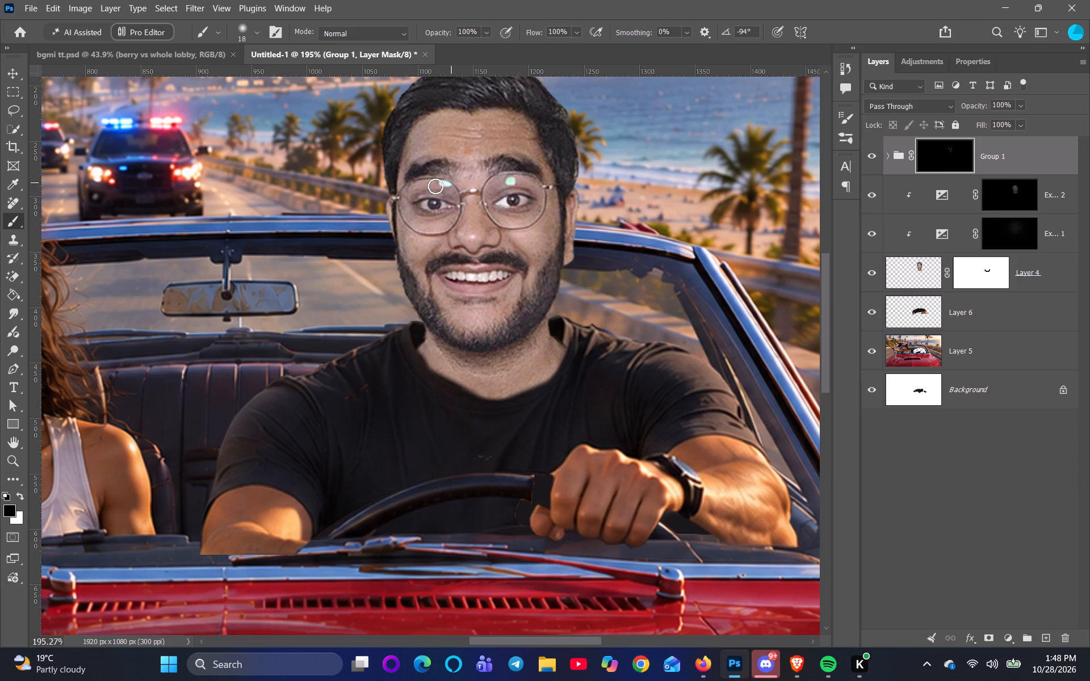
left_click_drag(435, 186, 426, 190)
Scale the driver's body on Layer 6 down to about 89% and shift it slightly left under the head.
scroll(561, 333, "down", 1)
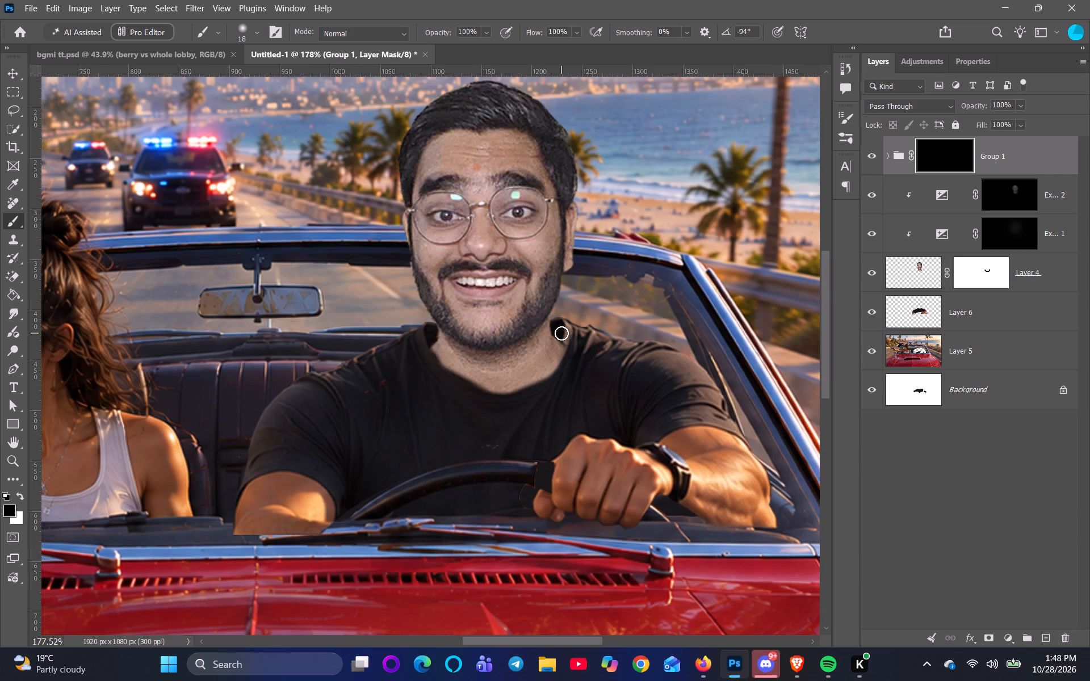
left_click(941, 351)
left_click(913, 309)
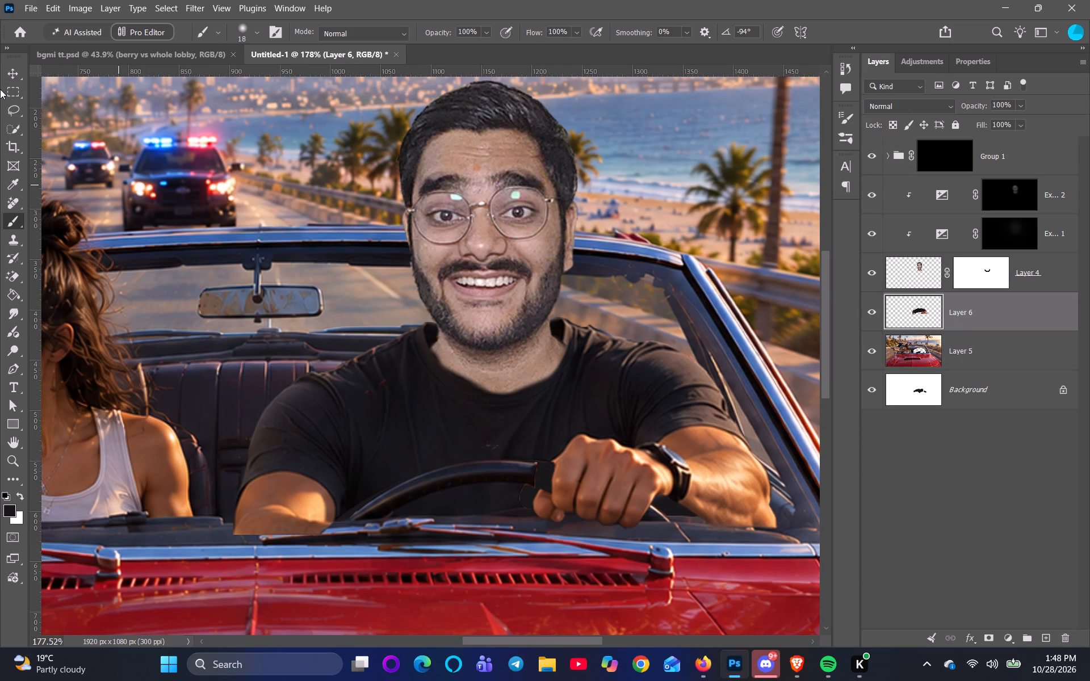
left_click(11, 80)
left_click_drag(225, 319, 245, 334)
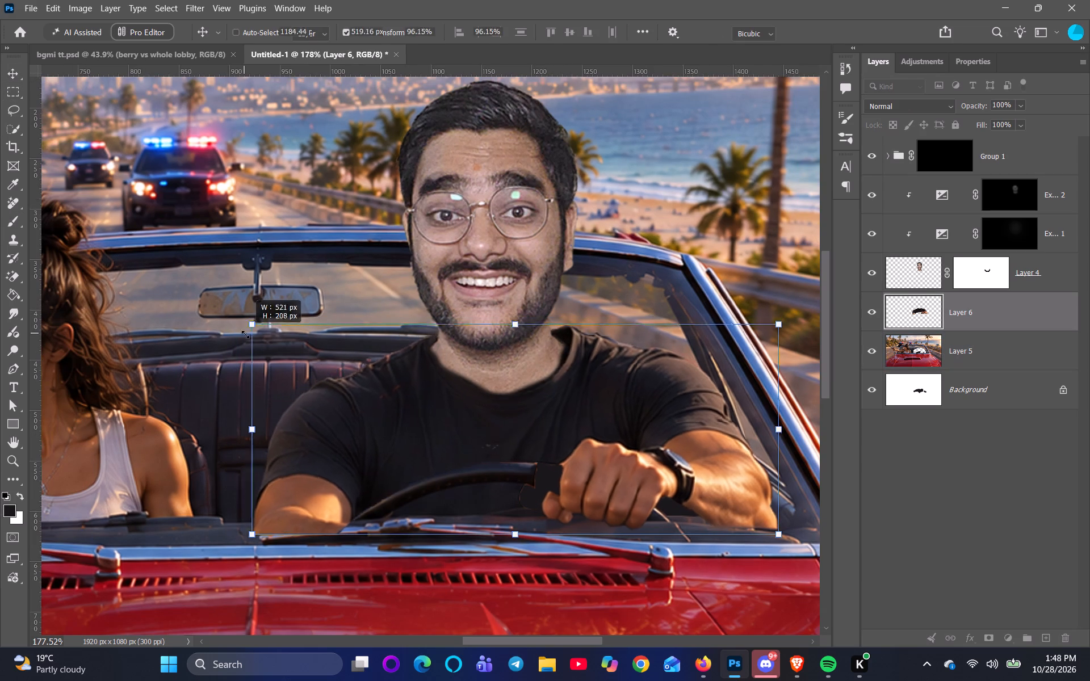
left_click_drag(245, 334, 274, 371)
left_click_drag(437, 431, 407, 431)
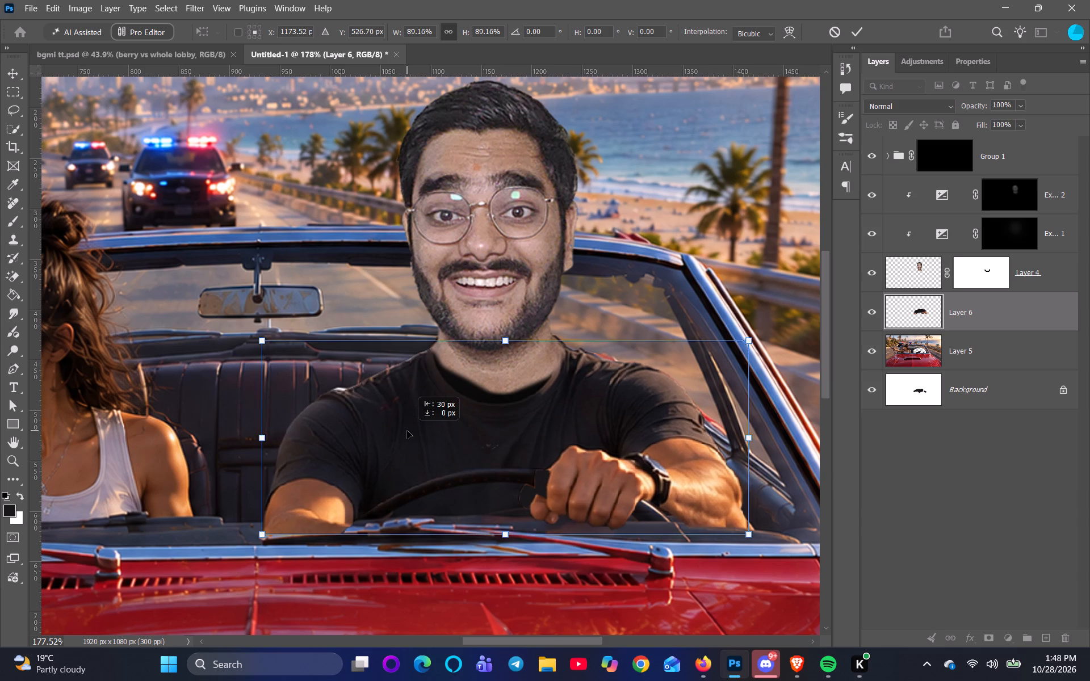
left_click_drag(407, 431, 411, 430)
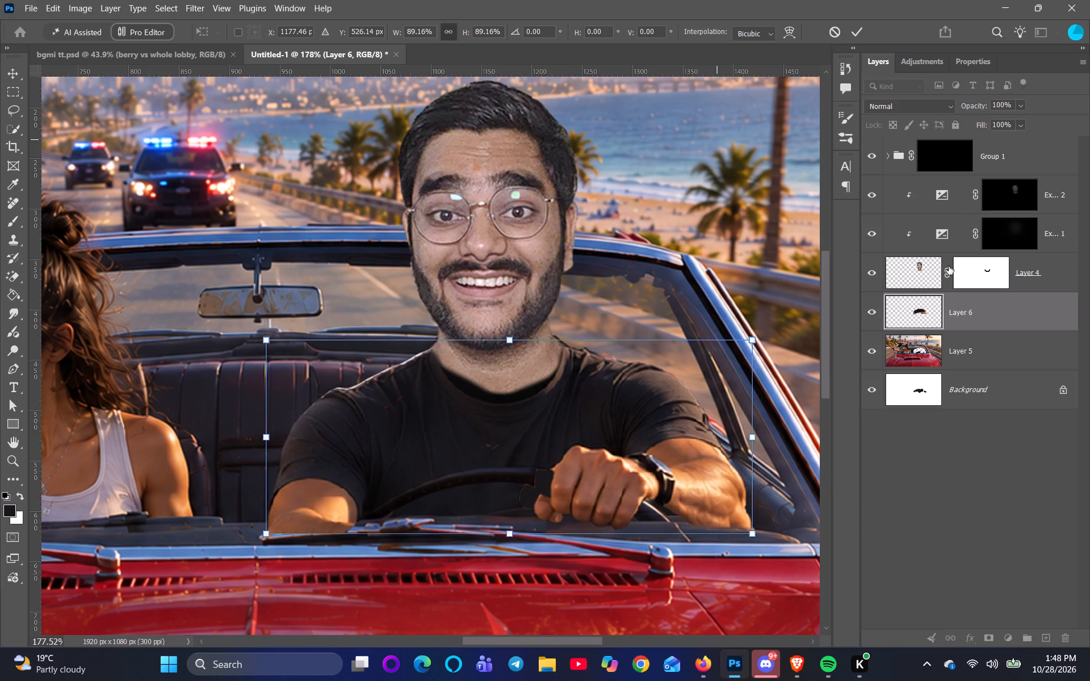
Scale the man's head on Layer 4 down to about 77% and position it centred above the shirt's neckline.
left_click(928, 280)
scroll(572, 183, "down", 2)
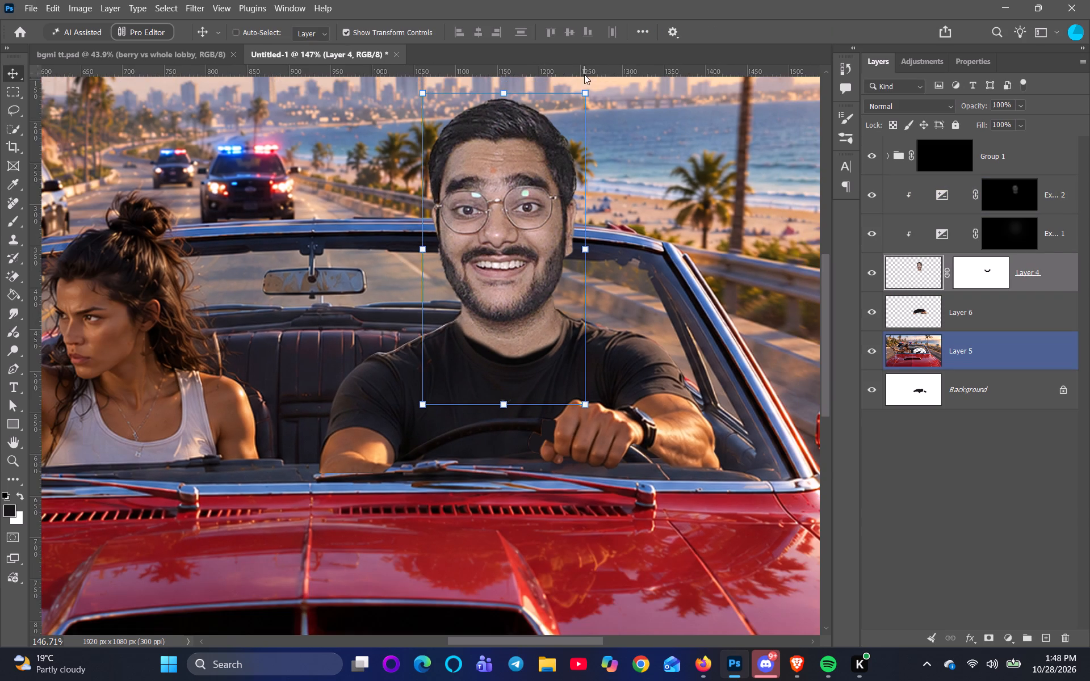
left_click_drag(588, 94, 550, 166)
left_click_drag(458, 225, 479, 227)
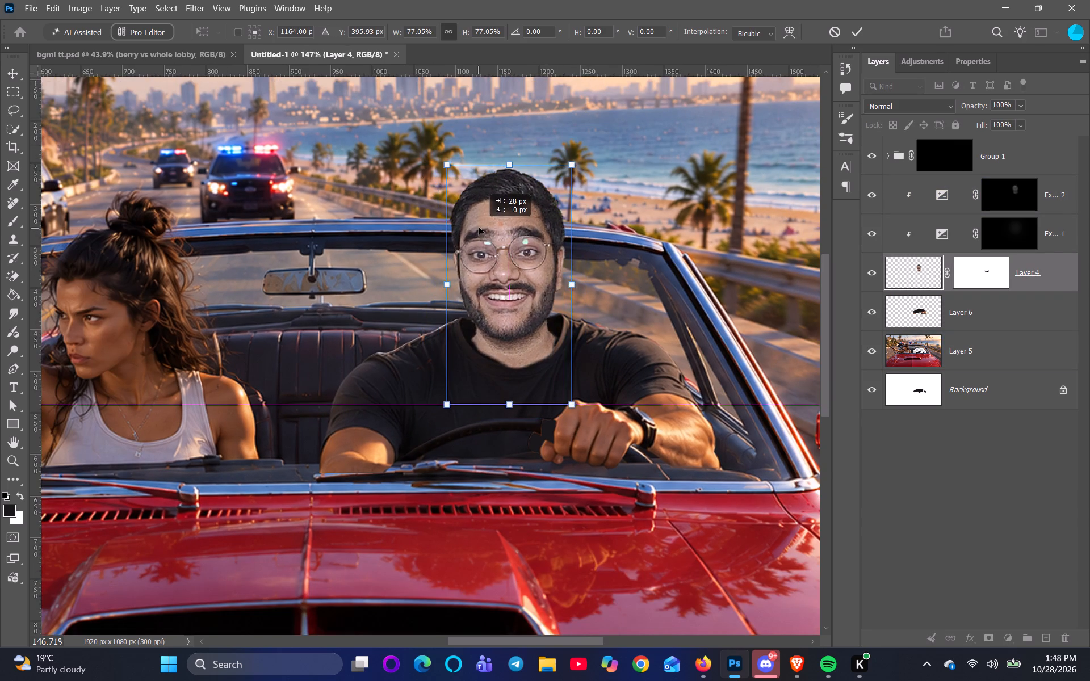
left_click_drag(479, 227, 484, 218)
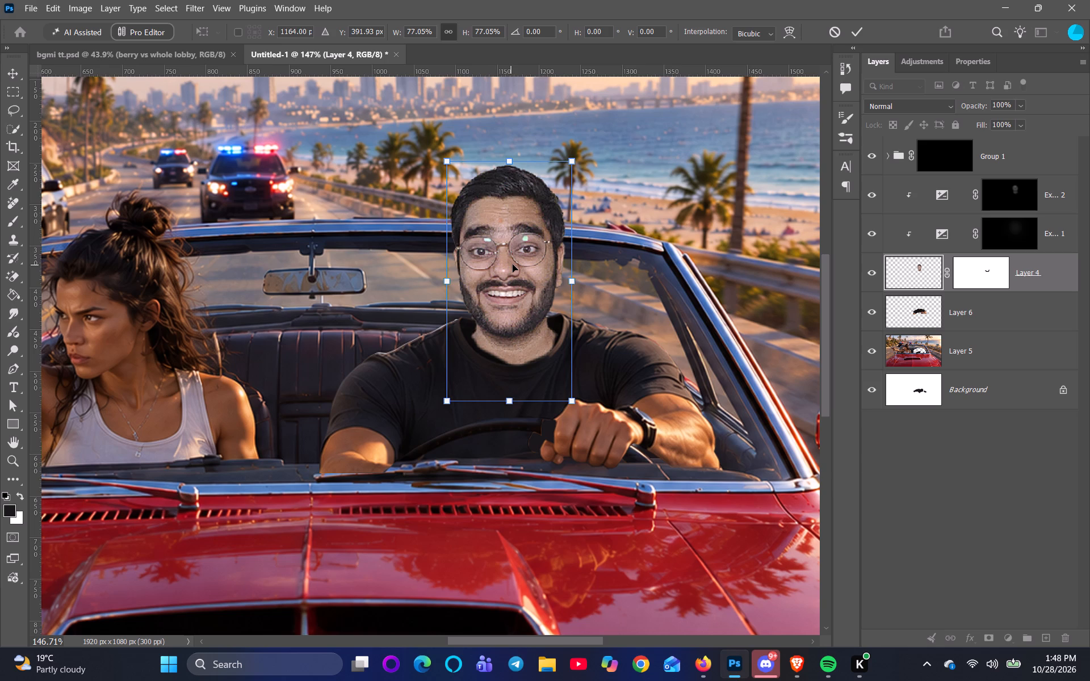
left_click(513, 264)
left_click(510, 267)
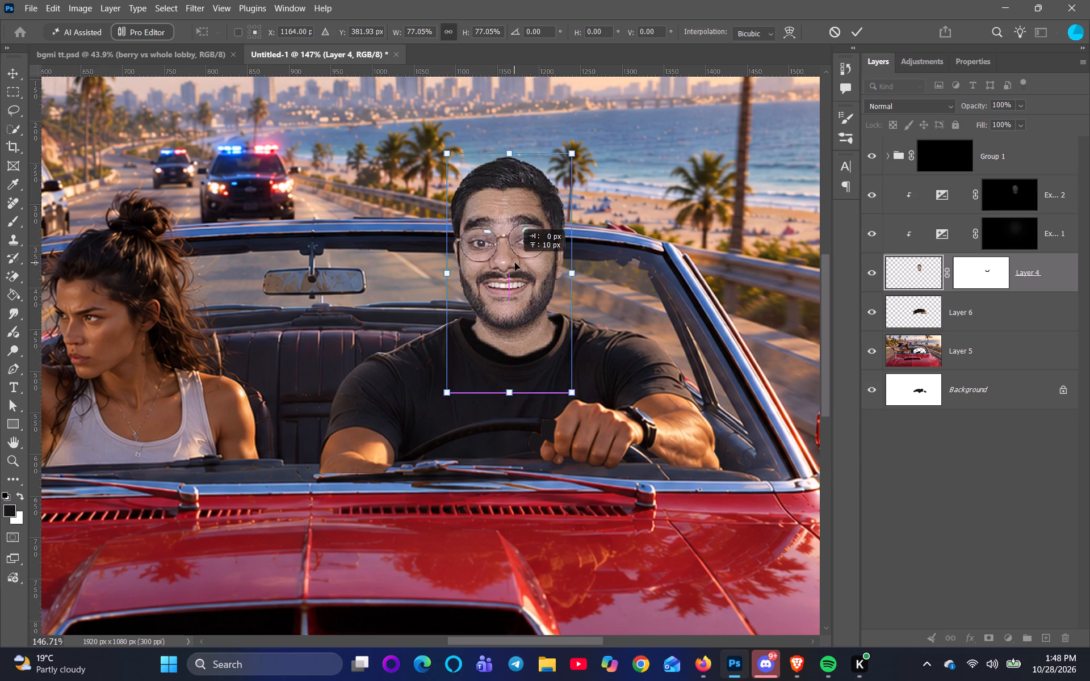
Scale the driver's body on Layer 6 to about 97.3% and reposition it behind the wheel under the smaller head.
left_click(917, 315)
left_click_drag(716, 310, 704, 312)
left_click_drag(606, 354, 605, 352)
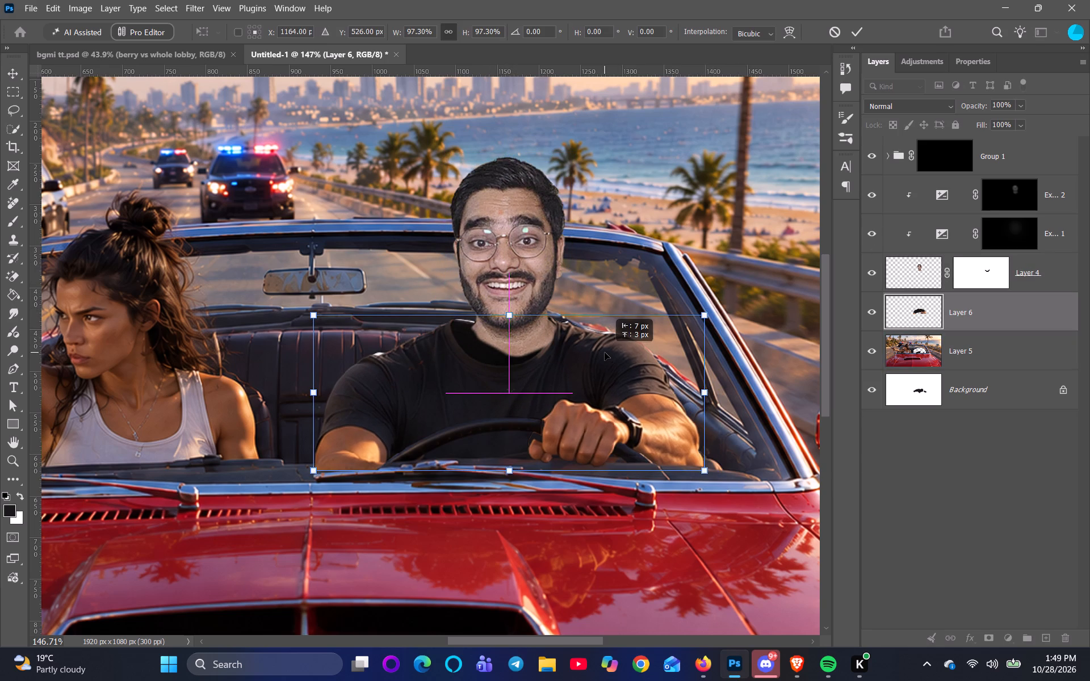
left_click_drag(605, 352, 606, 348)
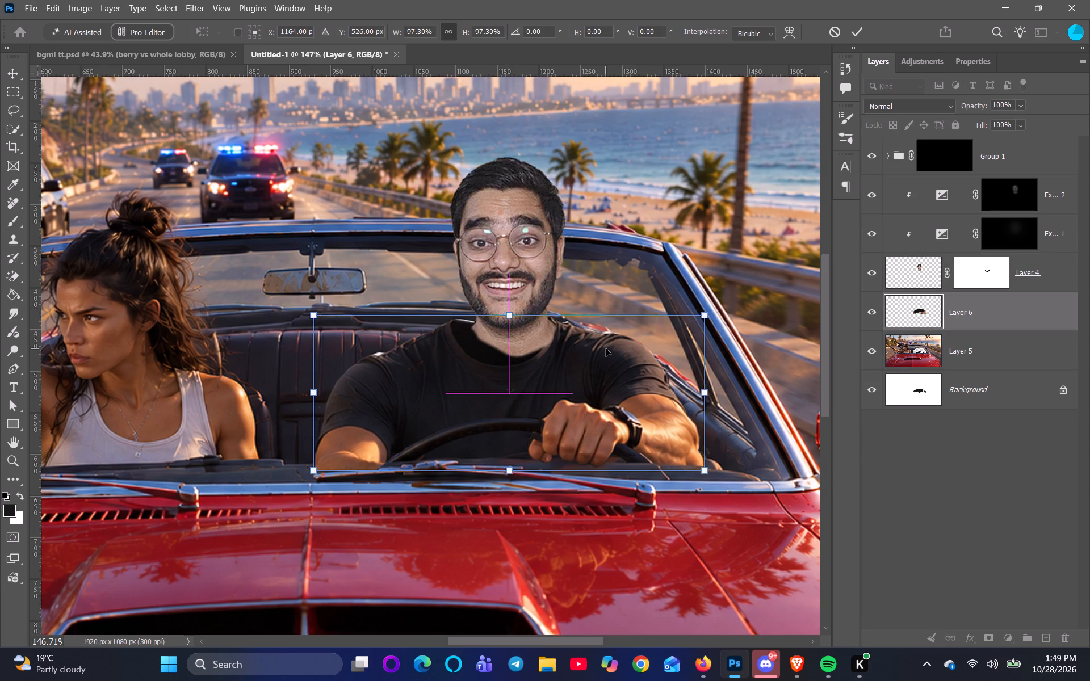
left_click_drag(517, 333, 523, 330)
left_click_drag(517, 361, 508, 358)
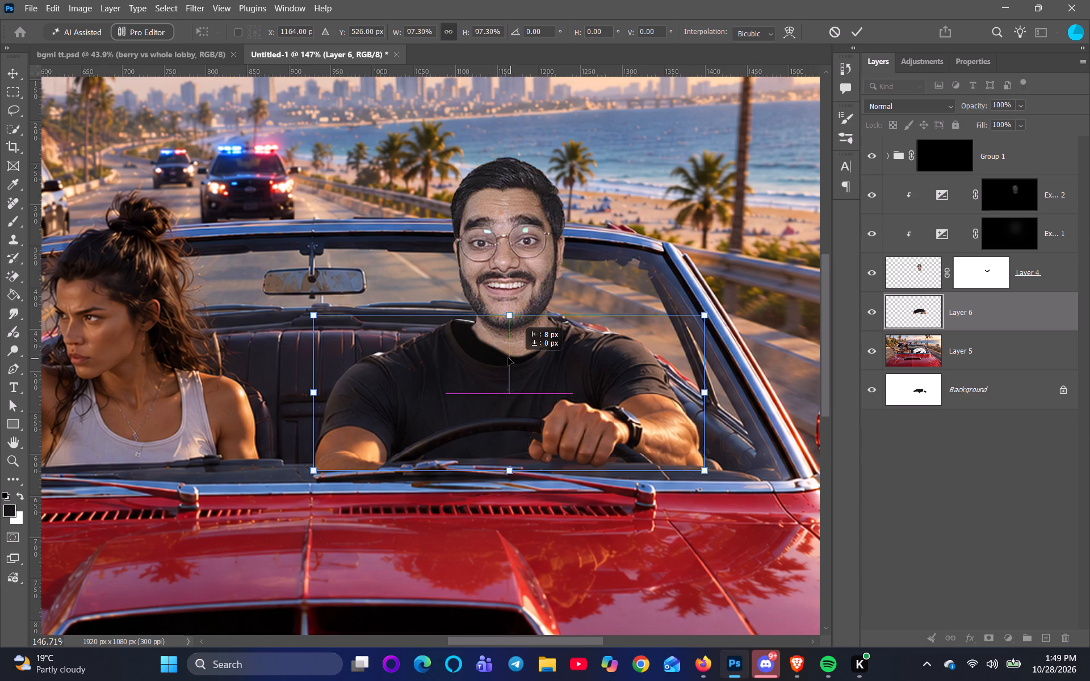
left_click_drag(508, 358, 519, 355)
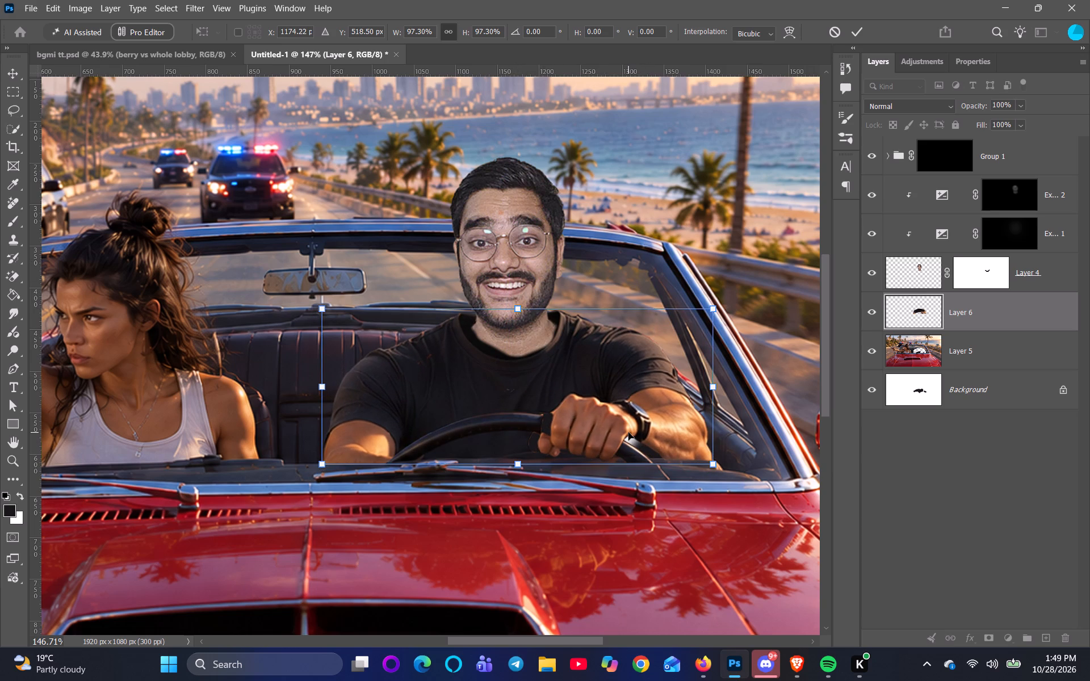
left_click(12, 75)
Shift the head on Layer 4 slightly left and down over the shirt's neckline.
left_click(924, 276)
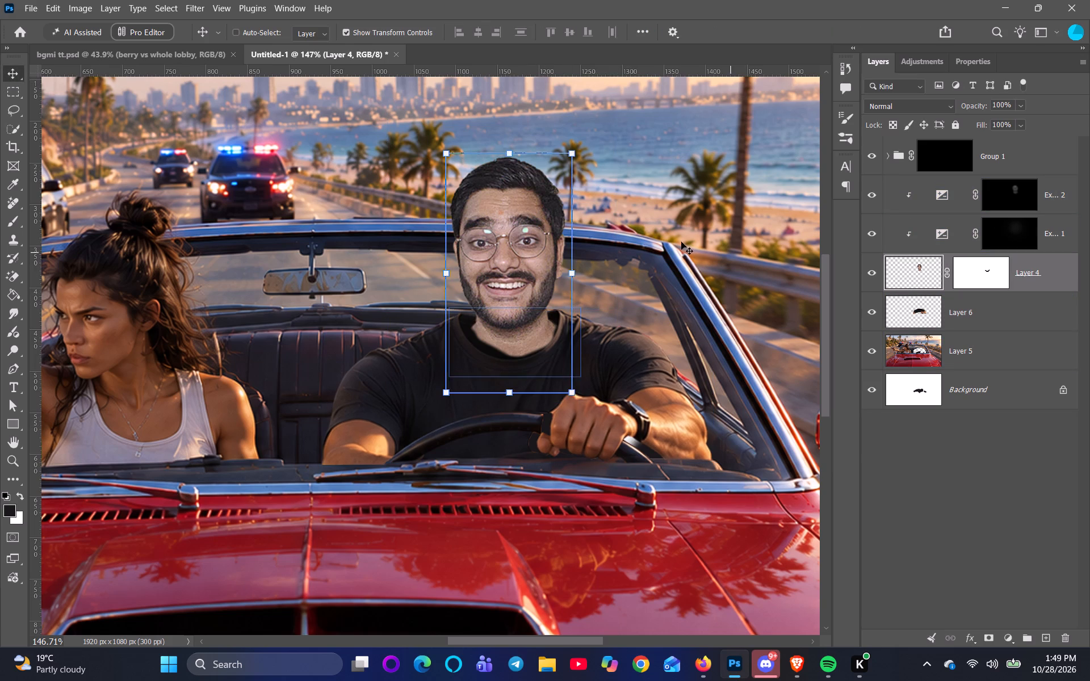
left_click(546, 241)
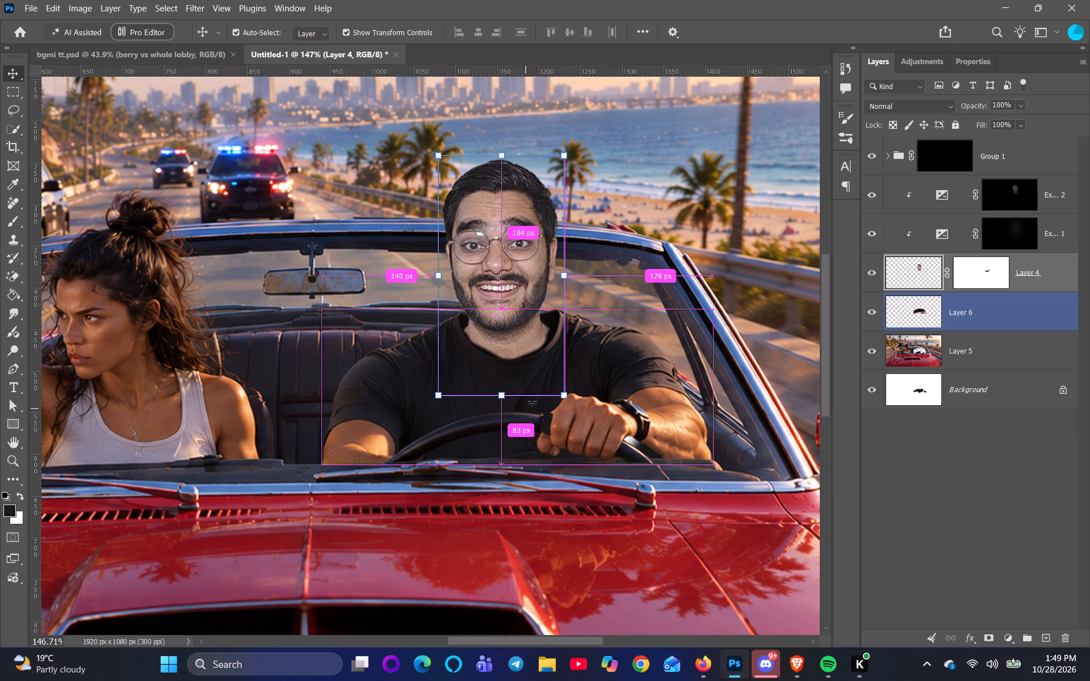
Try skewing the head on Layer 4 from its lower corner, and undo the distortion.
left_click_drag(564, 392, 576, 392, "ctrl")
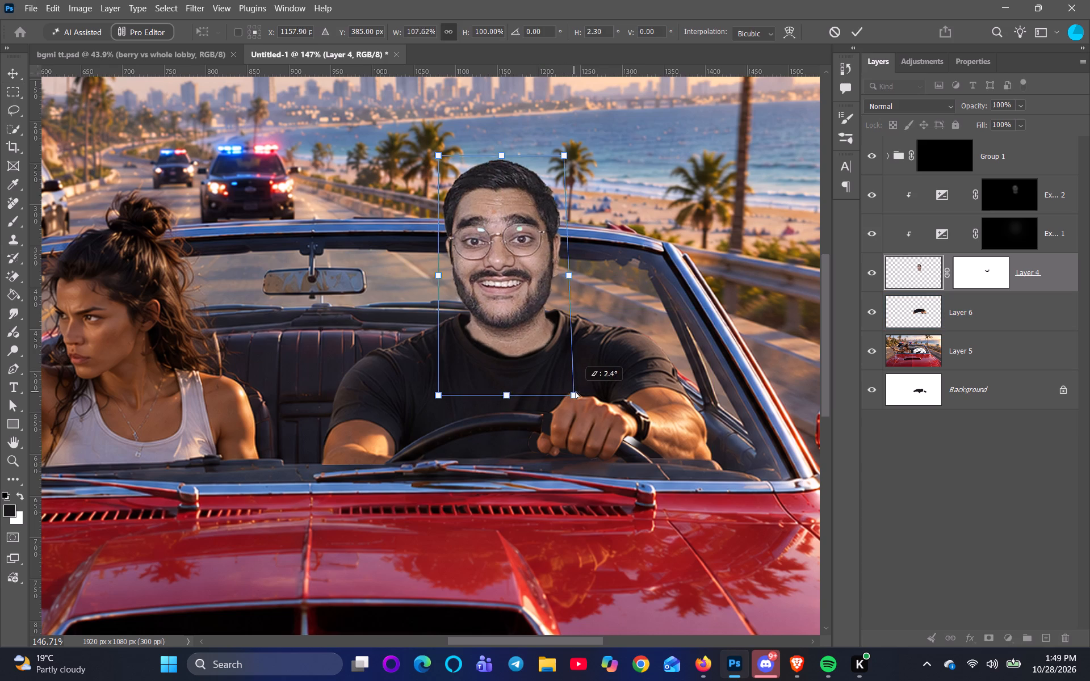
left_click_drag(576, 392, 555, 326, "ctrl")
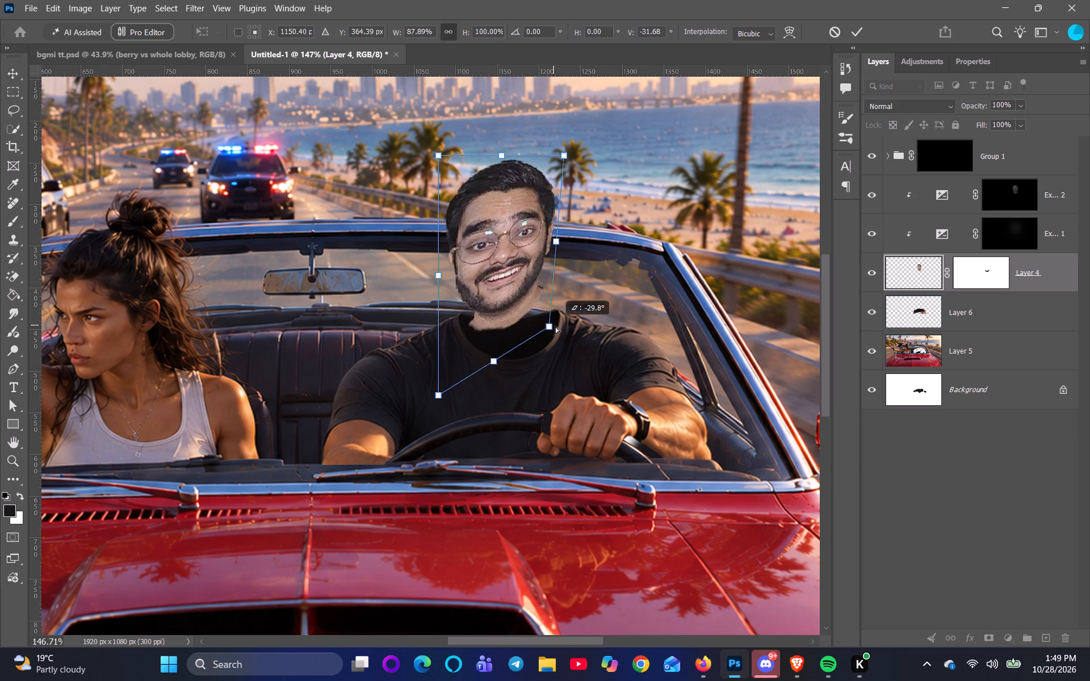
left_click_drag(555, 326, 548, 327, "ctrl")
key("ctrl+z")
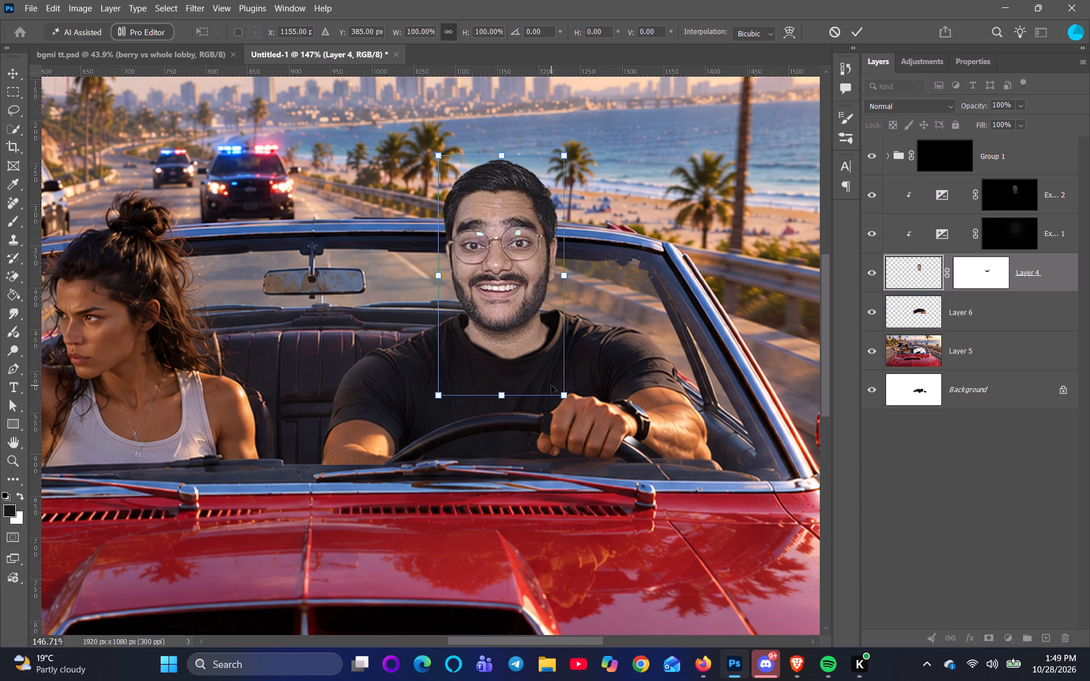
Nudge the head on Layer 4 up by about 1 px.
left_click(496, 294)
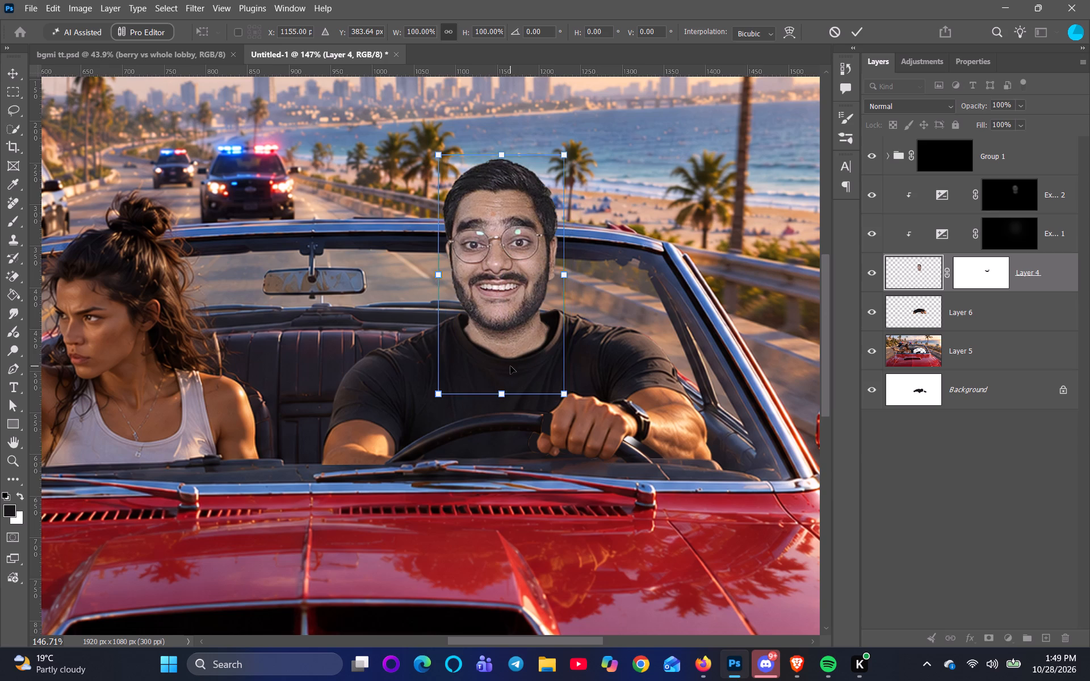
left_click(2, 227)
Paint black on Layer 4's mask along the base of the neck to hide its lower edge at the collar.
left_click(10, 218)
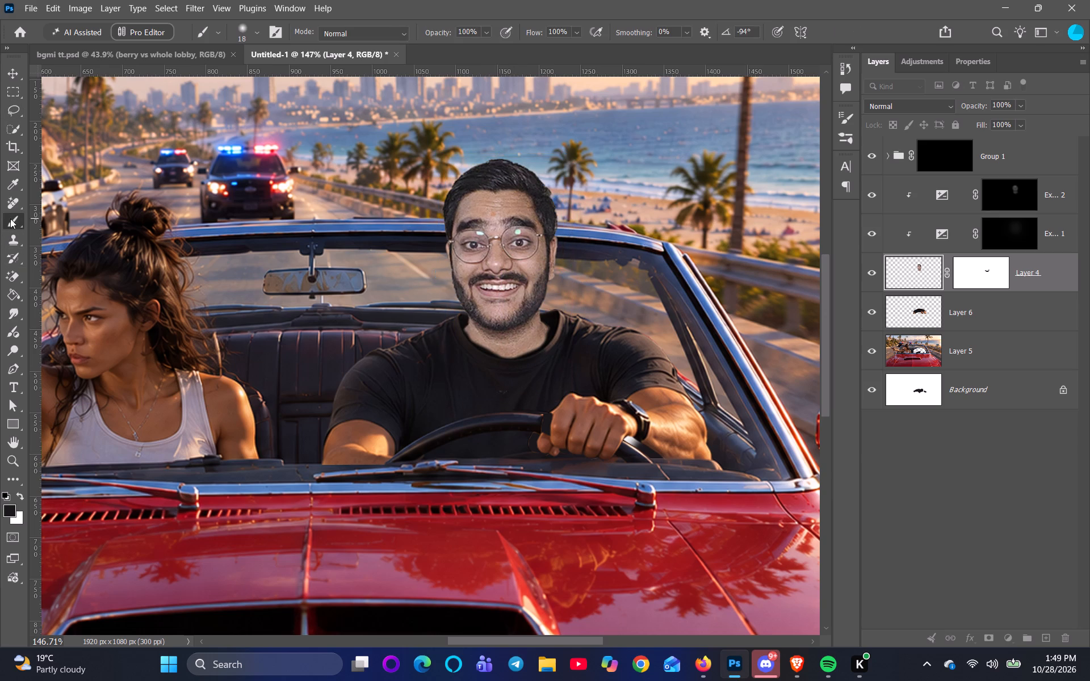
left_click(989, 279)
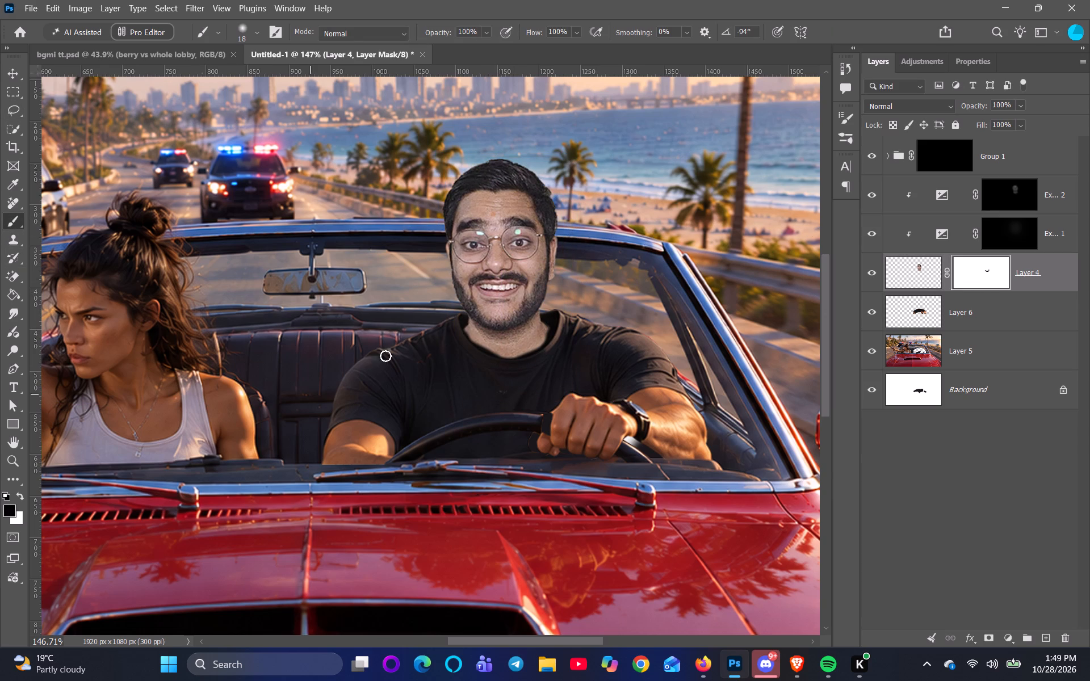
left_click_drag(466, 343, 523, 361)
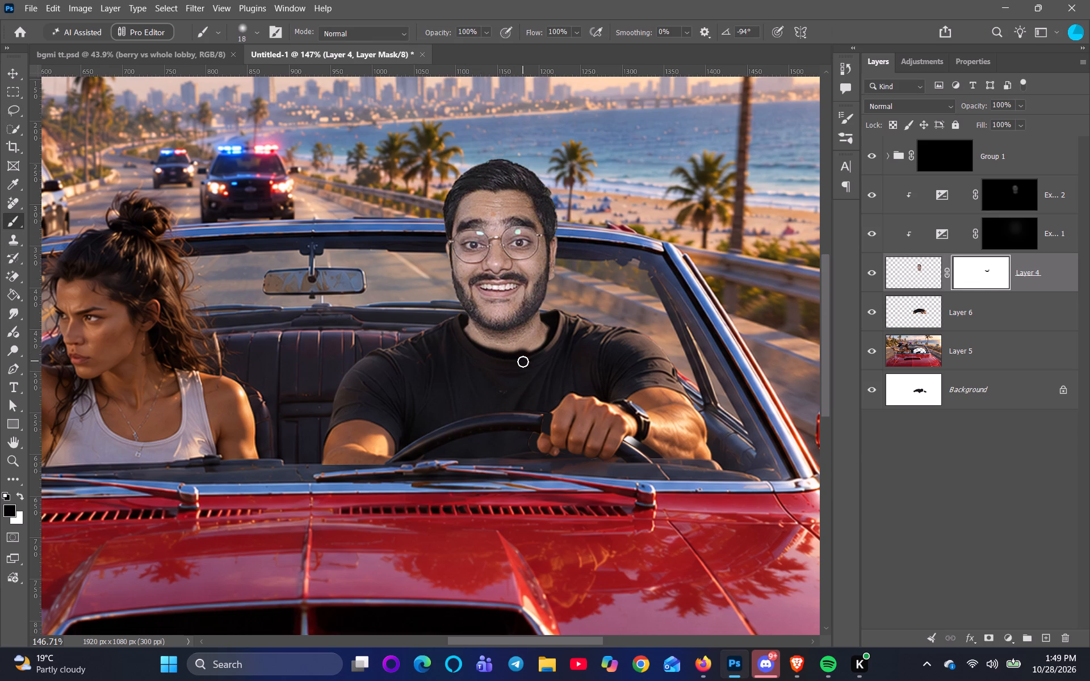
left_click_drag(523, 361, 523, 361)
Paint white on Layer 4's mask around the base of the neck to restore skin over the collar area.
left_click(17, 494)
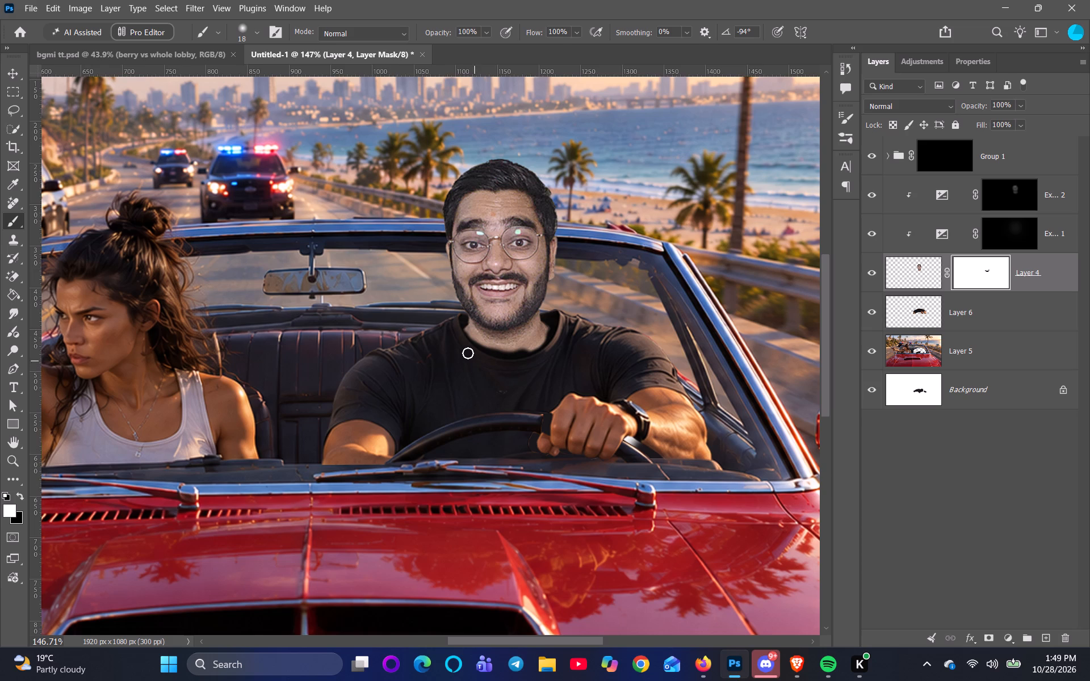
left_click_drag(464, 335, 552, 342)
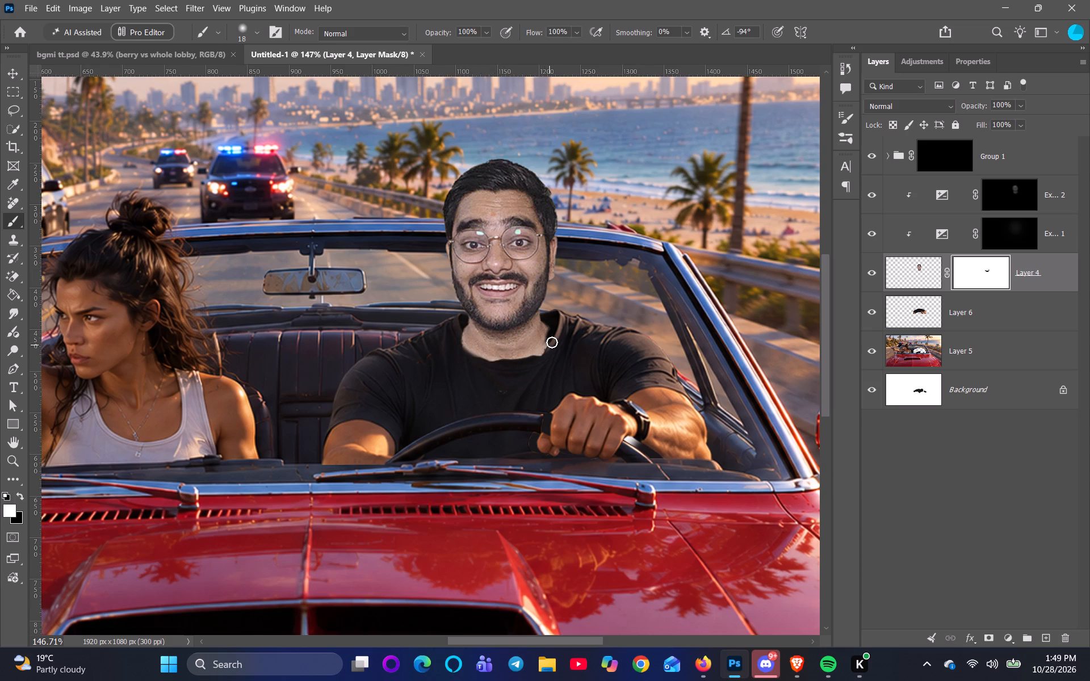
left_click_drag(552, 342, 494, 361)
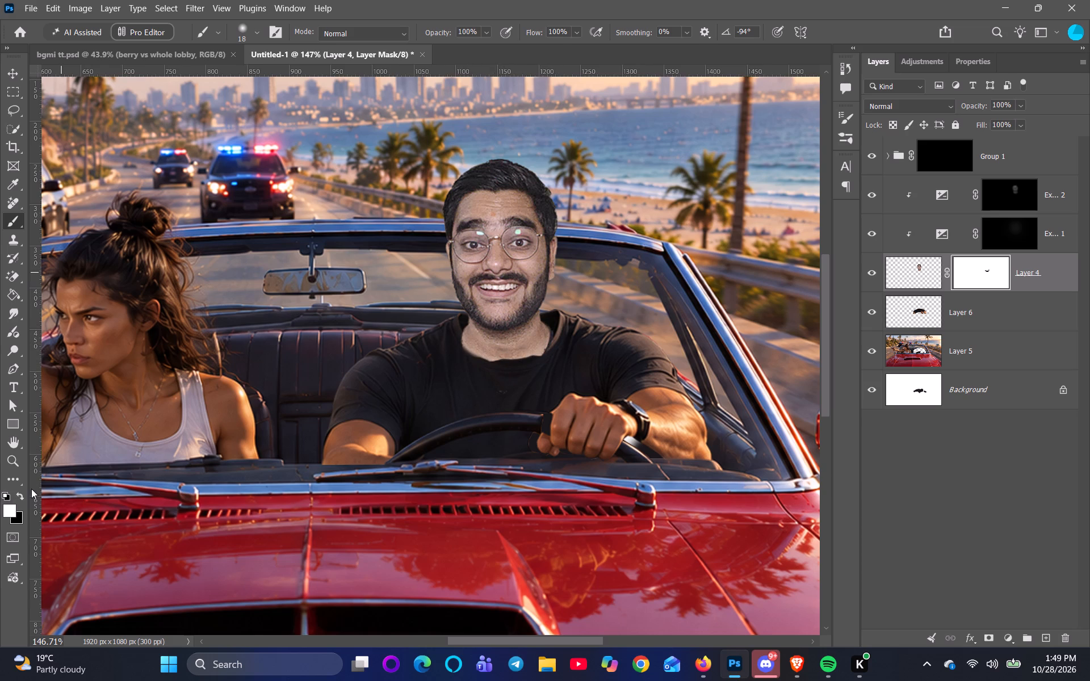
Paint black on Layer 4's mask along the base of the neck to shape a clean curved collar edge.
left_click(20, 490)
left_click(15, 495)
scroll(567, 351, "up", 2)
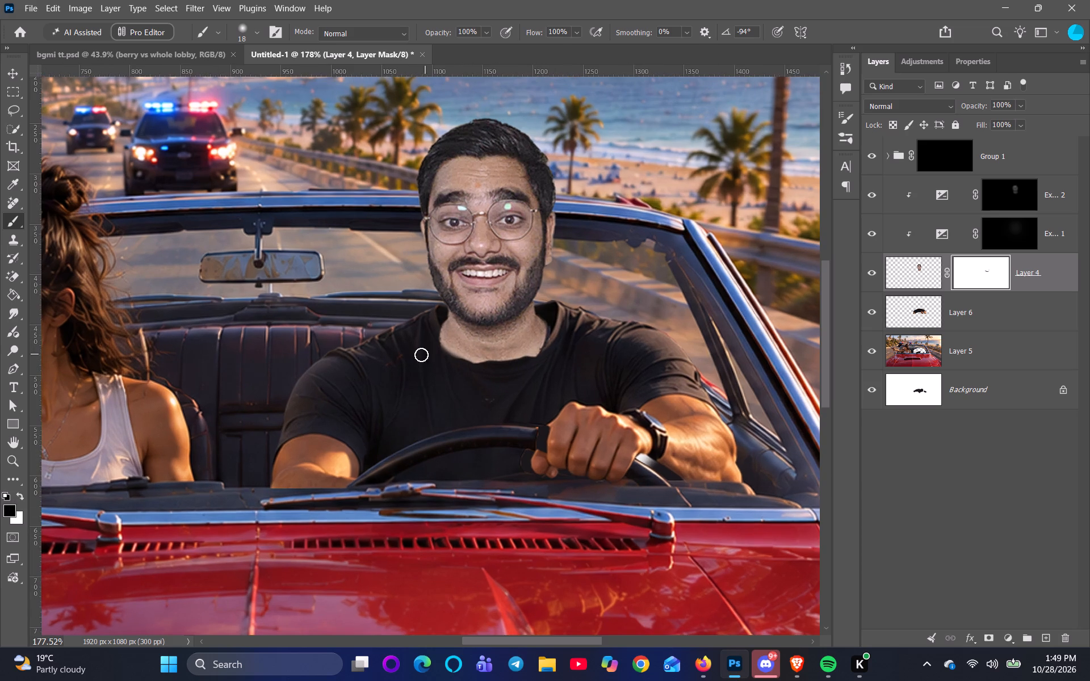
left_click_drag(431, 344, 550, 355)
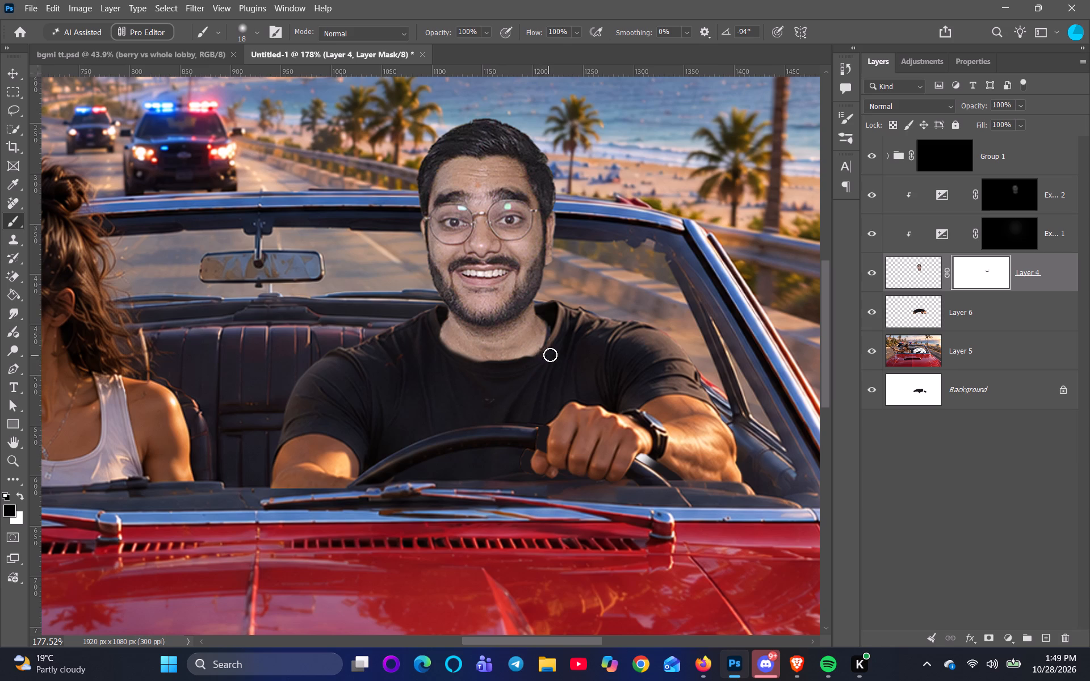
left_click_drag(550, 355, 444, 355)
left_click_drag(444, 355, 468, 365)
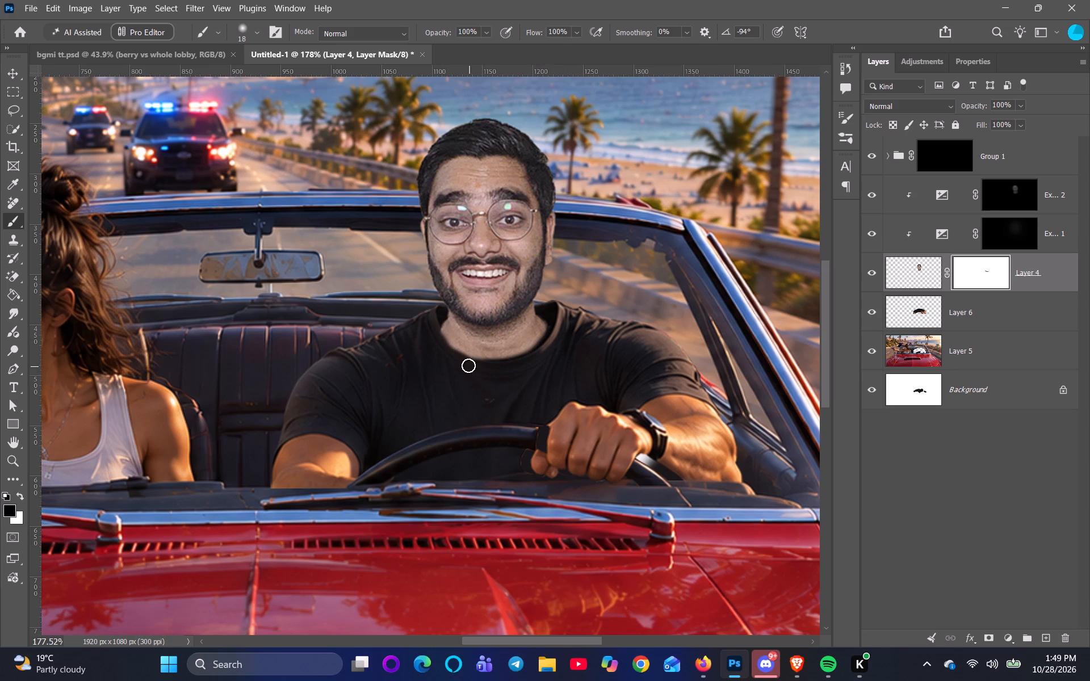
left_click_drag(468, 365, 430, 336)
Add a new layer clipped to Layer 4 and brush dark shading along the base of the neck at the collar.
left_click(1047, 636)
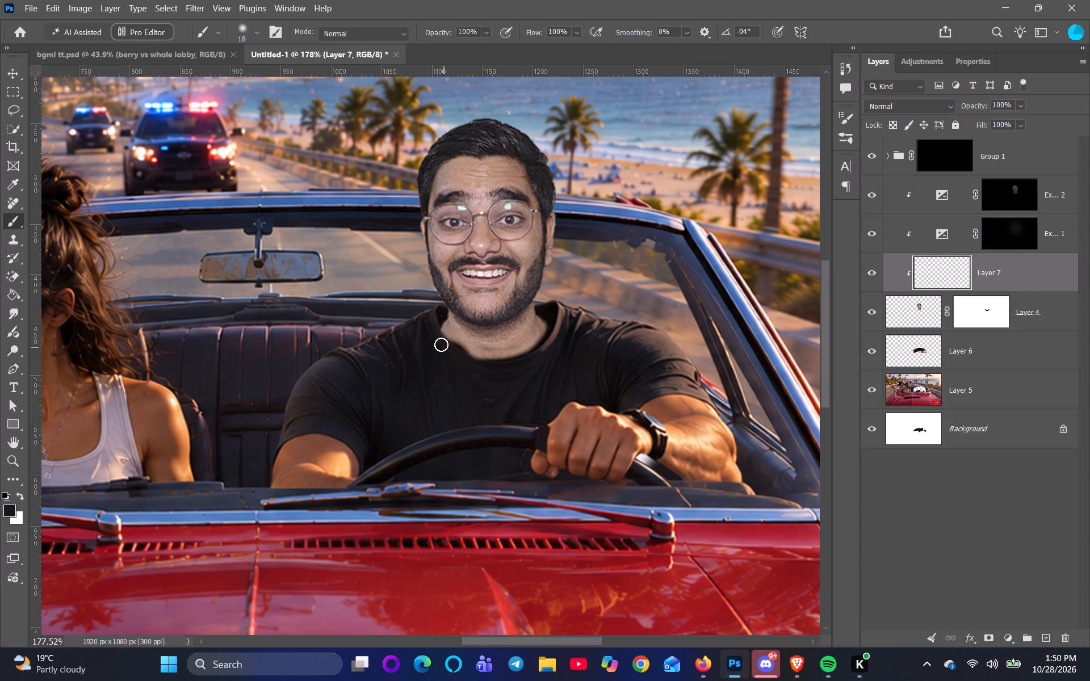
left_click_drag(438, 337, 558, 339)
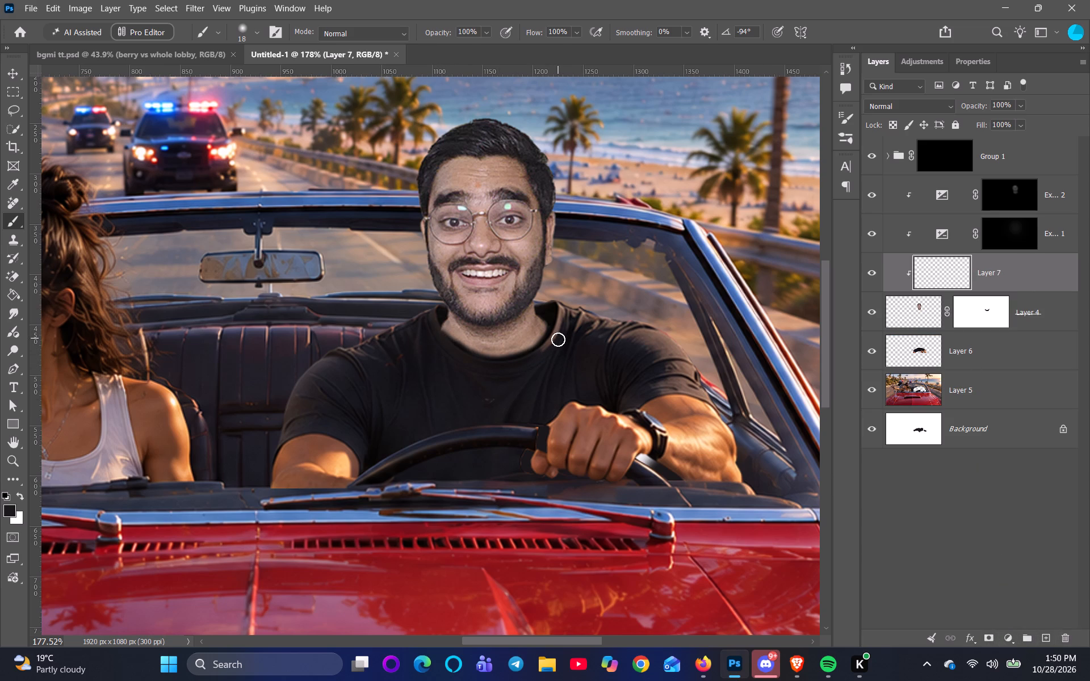
left_click_drag(558, 339, 554, 349)
scroll(634, 381, "down", 2)
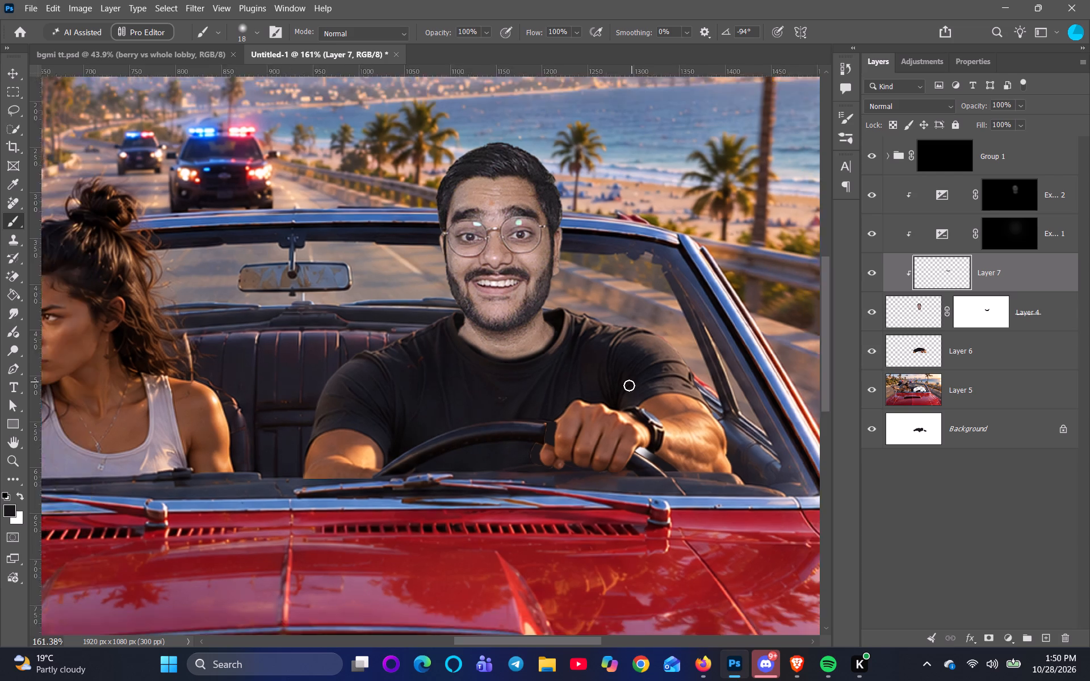
scroll(629, 385, "down", 6)
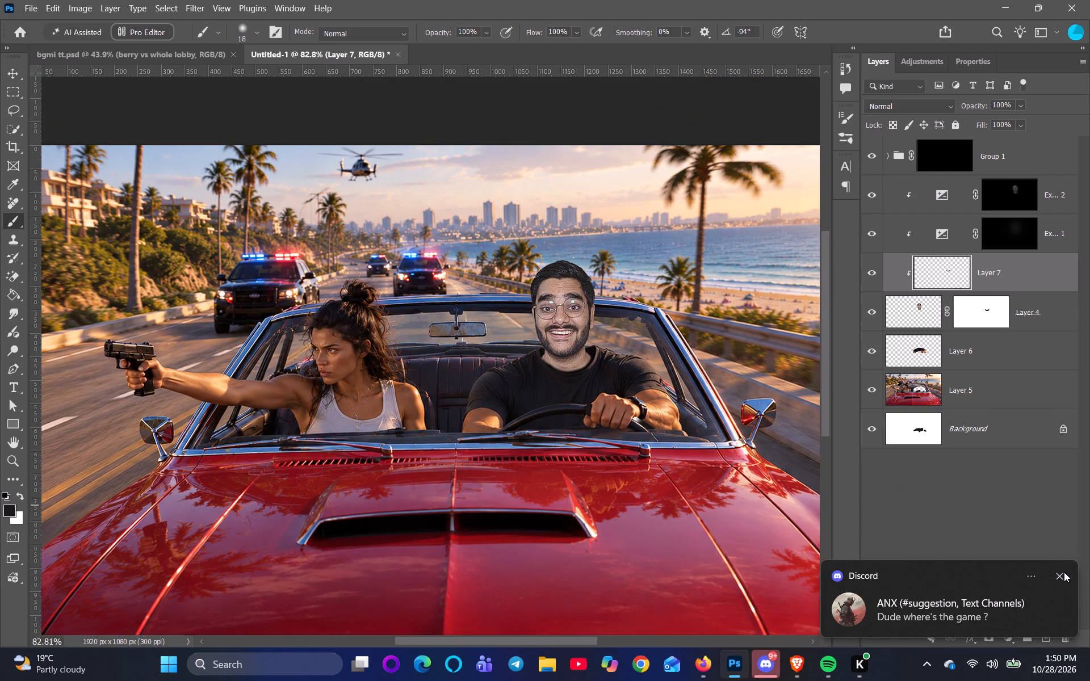
left_click(1064, 572)
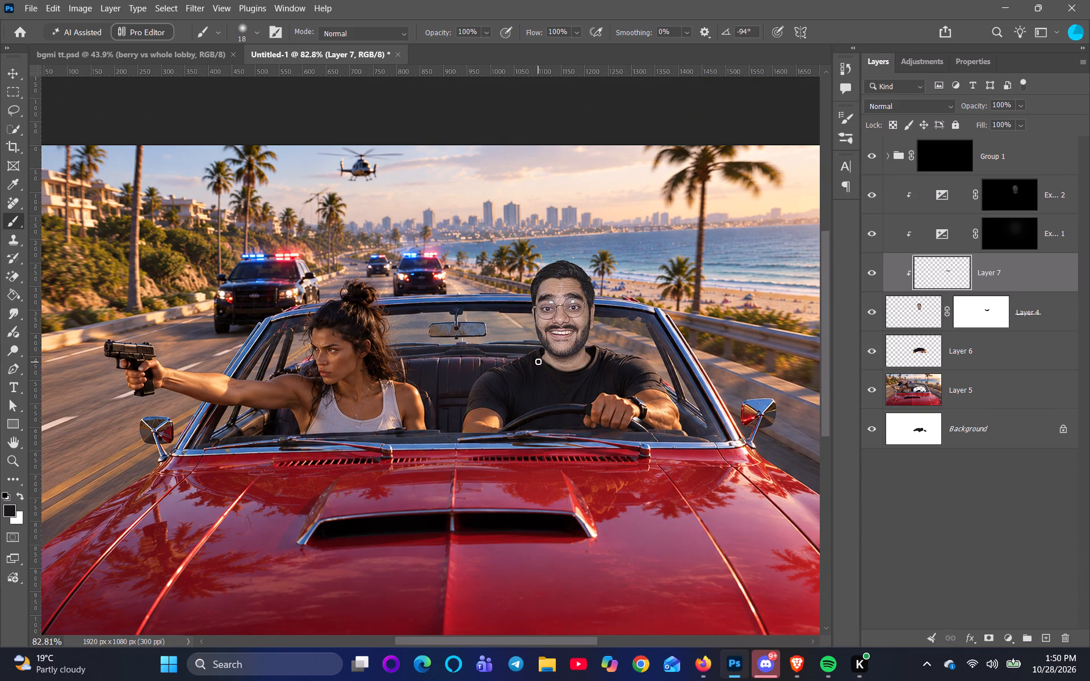
left_click(538, 361)
left_click(543, 363)
Paint white on Layer 4's mask along the shirt neckline to bring back the lower edge of the neck.
left_click(961, 318)
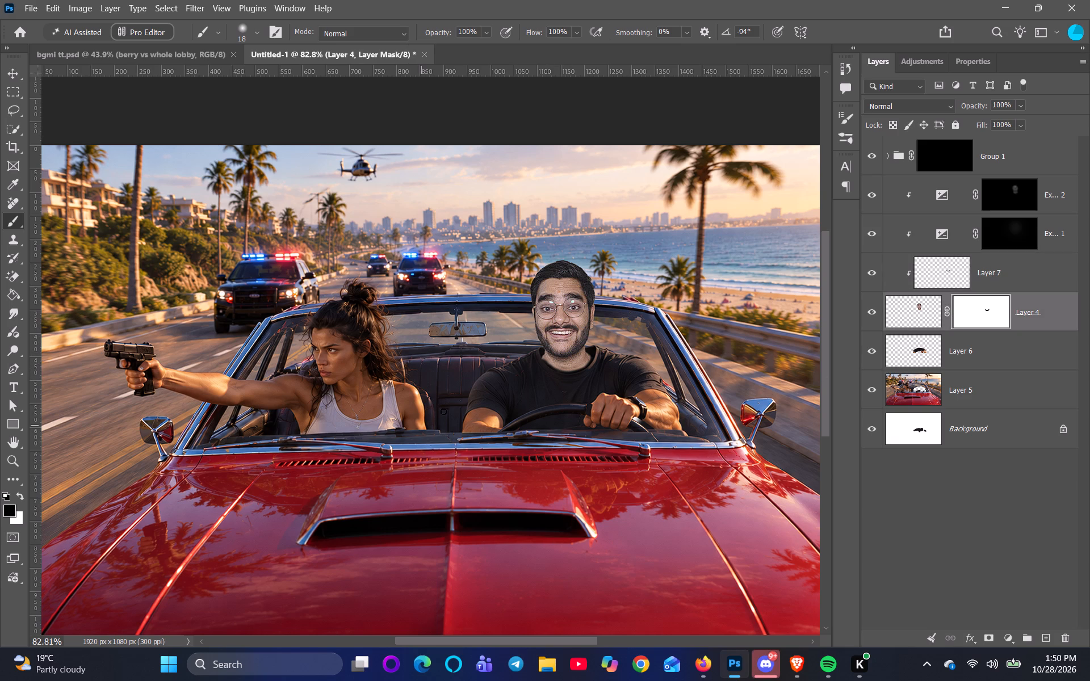
left_click(20, 497)
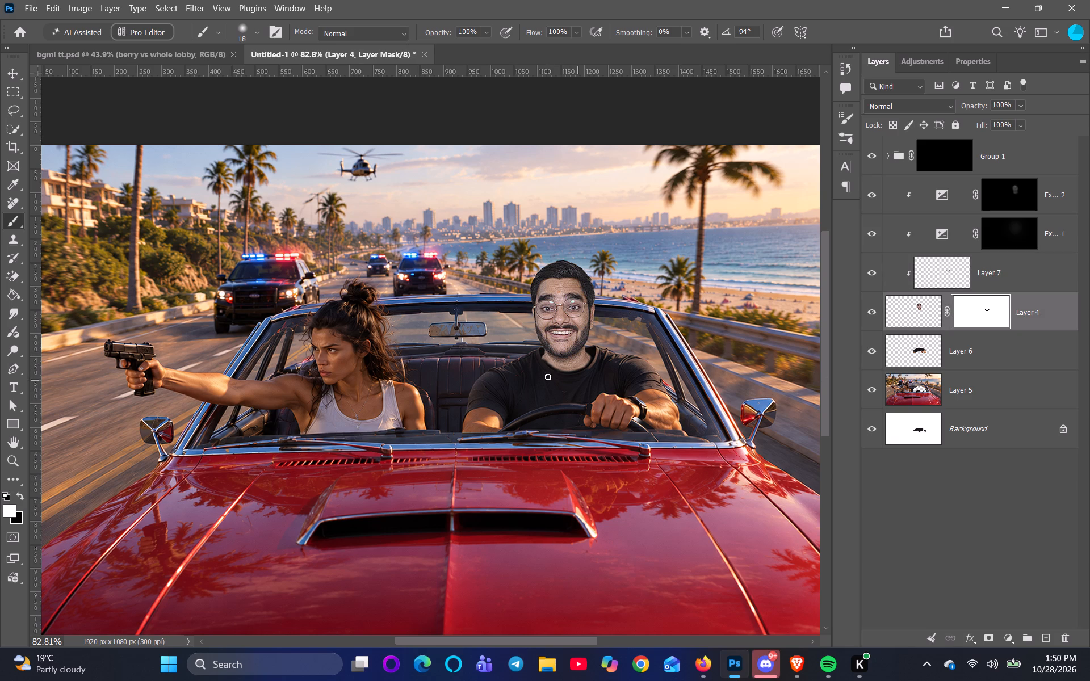
left_click(548, 363)
left_click(556, 368)
left_click(546, 361)
left_click_drag(560, 368, 569, 371)
left_click(581, 371)
left_click_drag(592, 360, 578, 369)
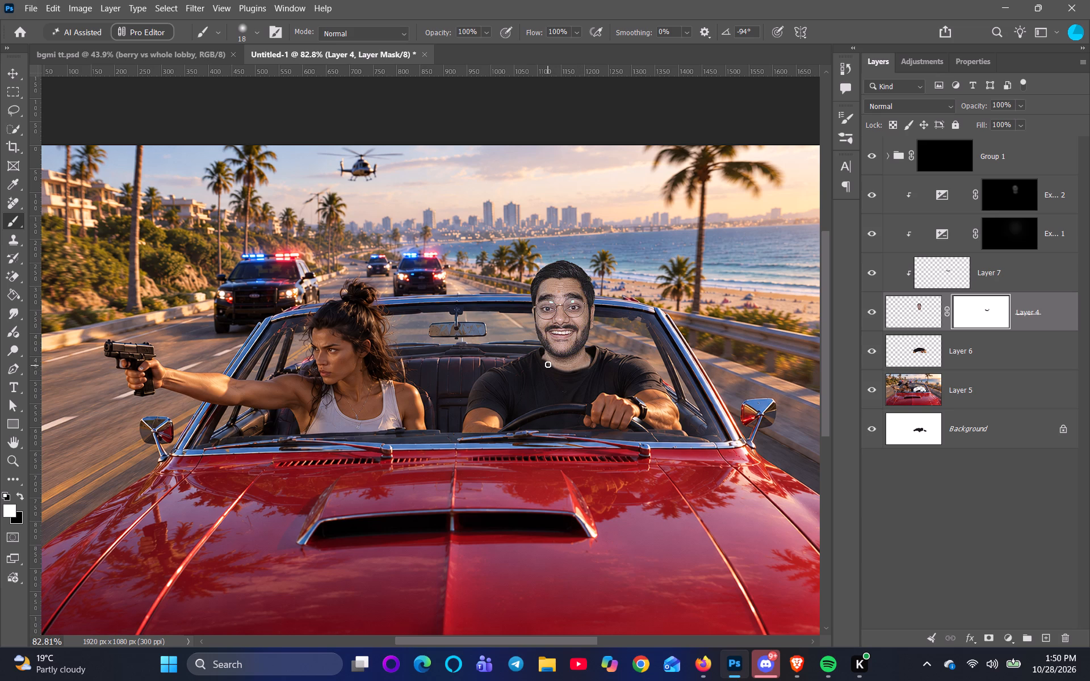
left_click(547, 360)
Scale the head on Layer 4 to 105.92% and move it down about 3 px.
left_click(20, 76)
left_click(601, 325)
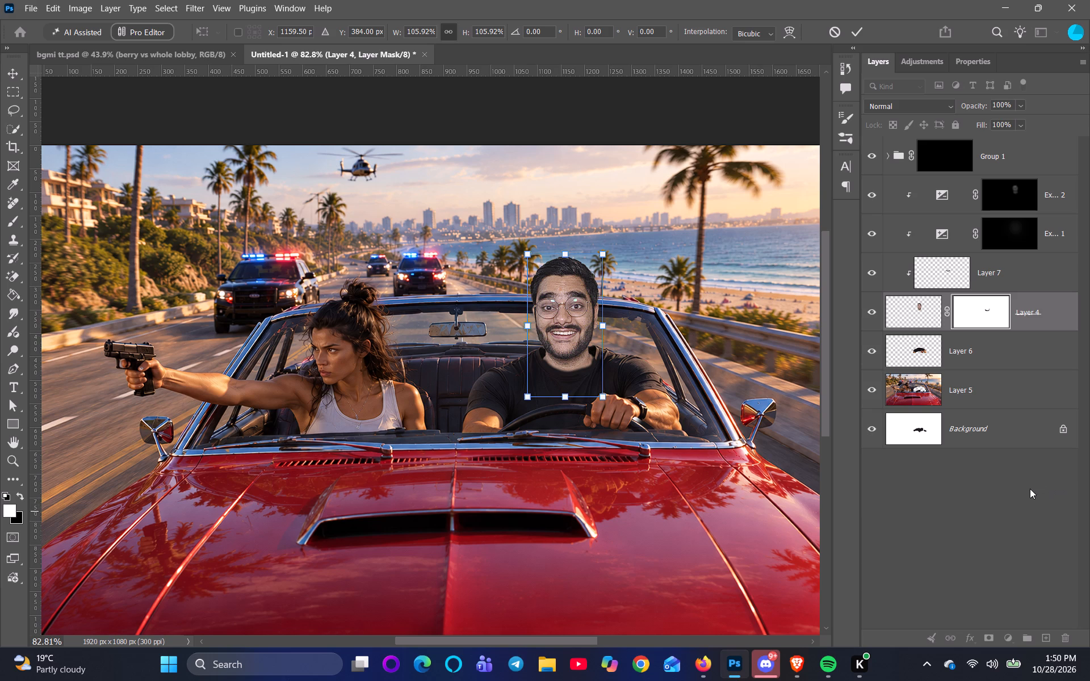
left_click(573, 336)
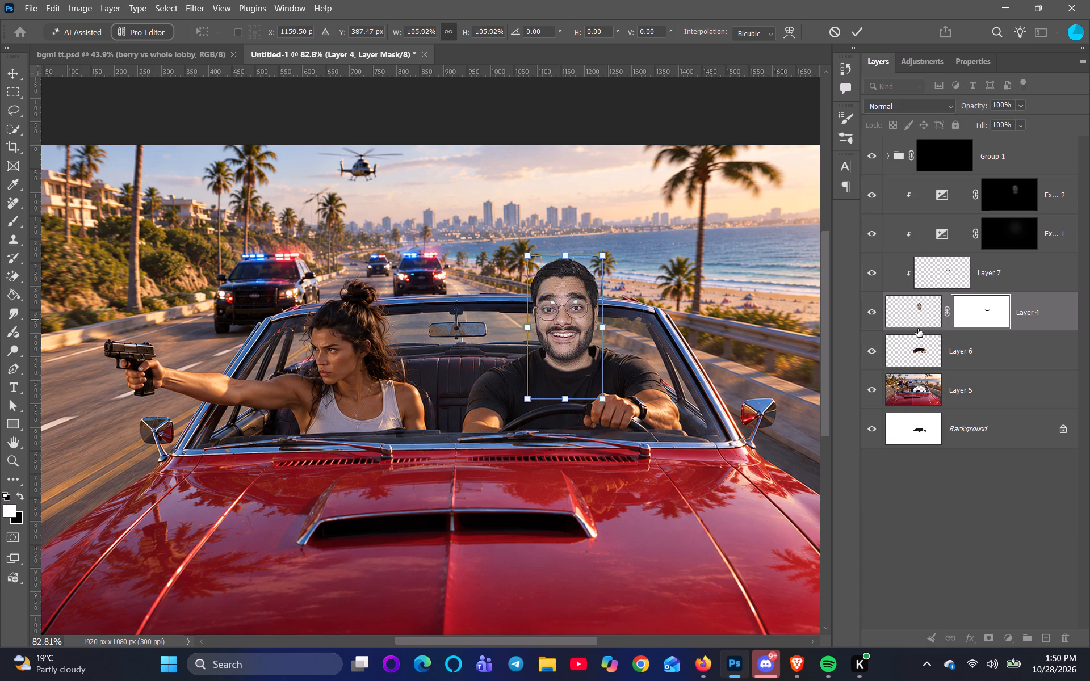
Add a Levels adjustment clipped to Layer 4 and try its output sliders, leaving output levels at 0 and 255.
left_click(933, 314)
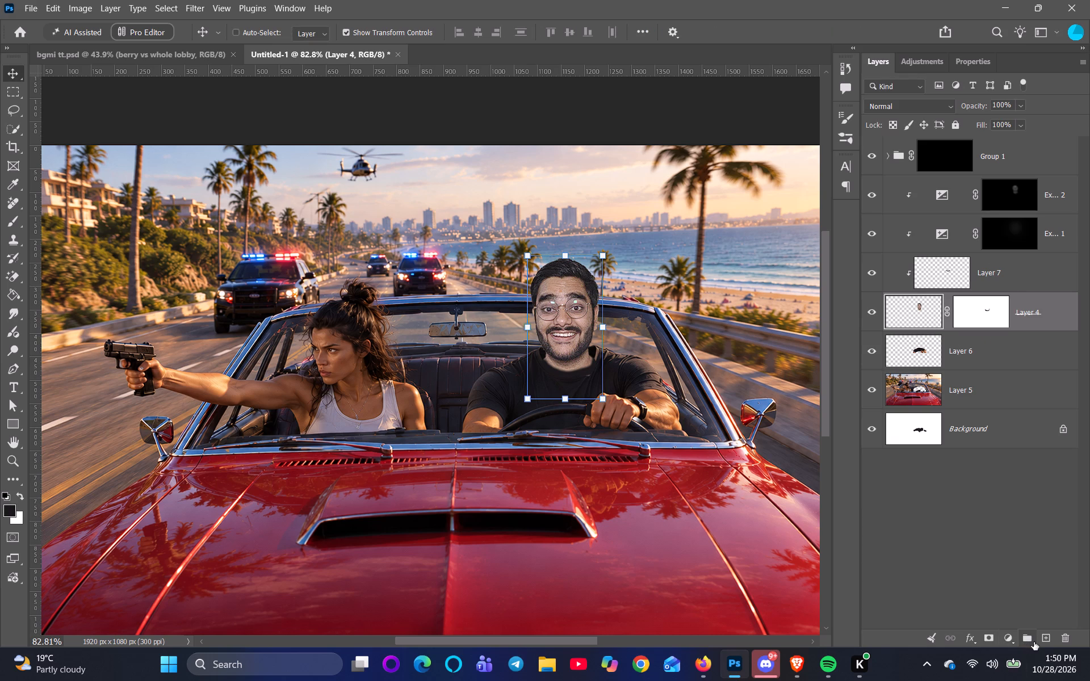
left_click(919, 62)
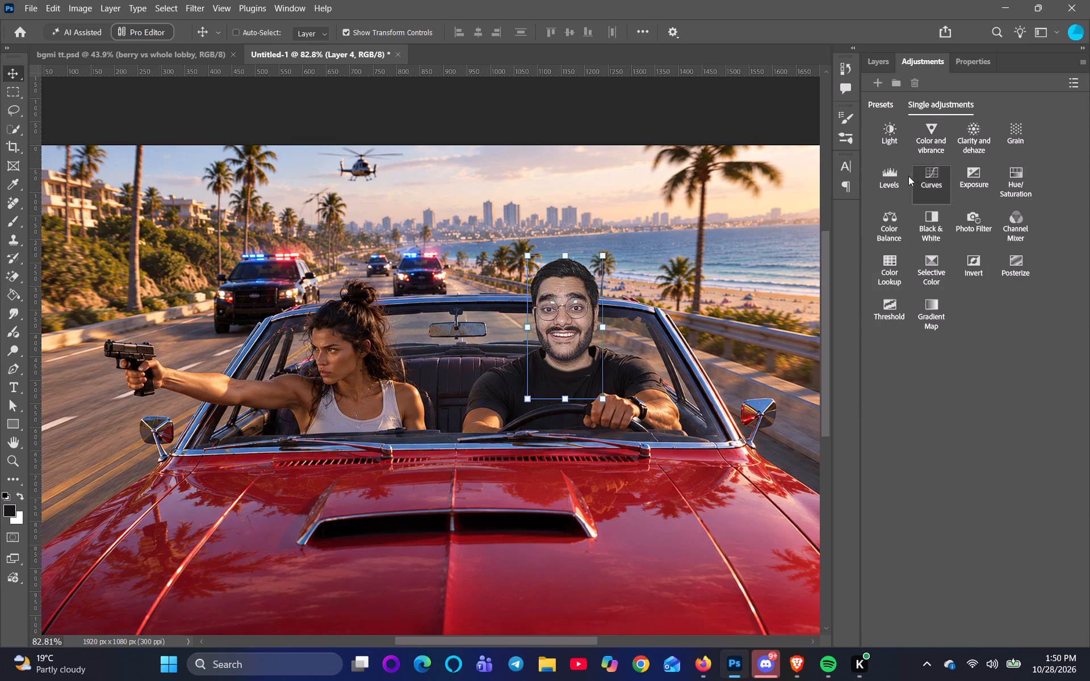
left_click(901, 185)
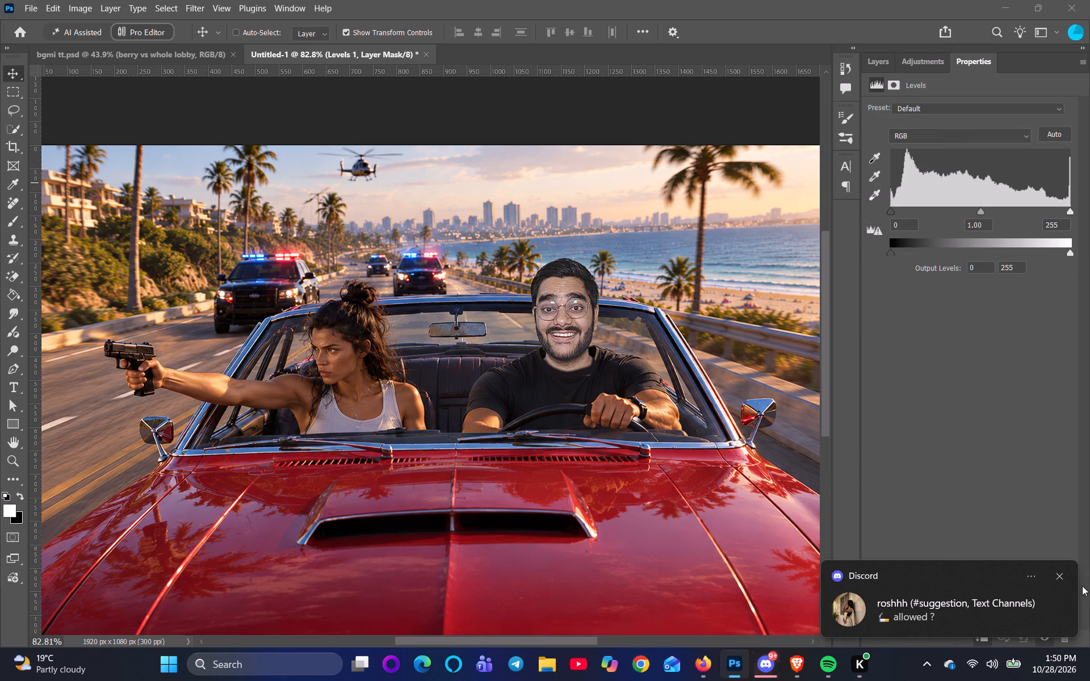
left_click(1060, 574)
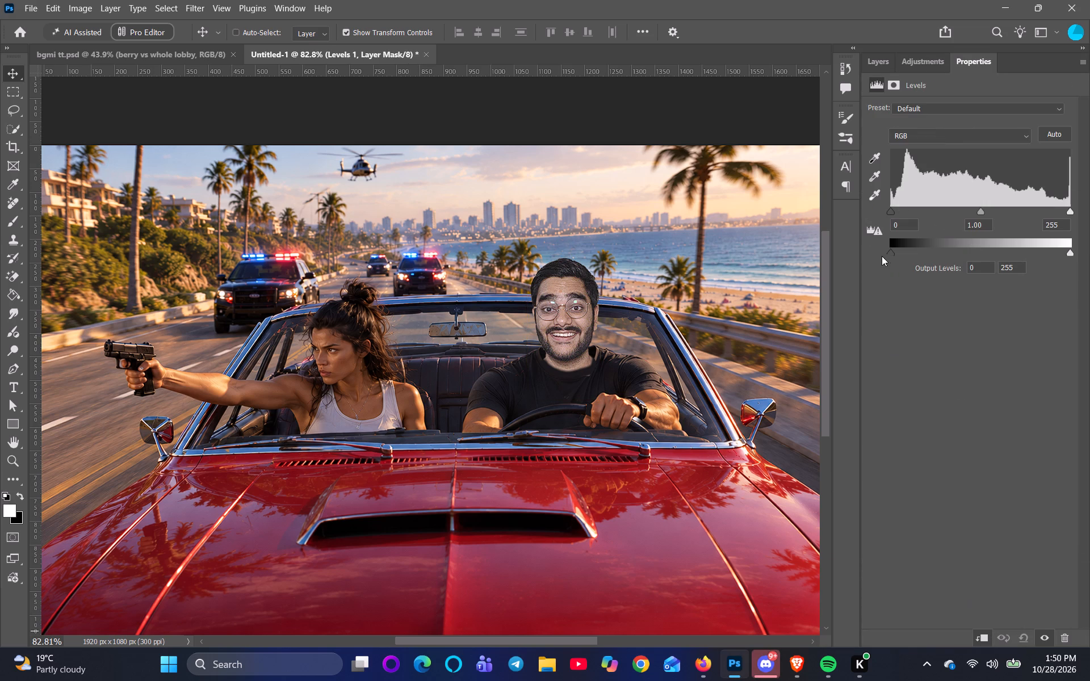
left_click_drag(893, 251, 888, 250)
left_click(1072, 251)
left_click(887, 61)
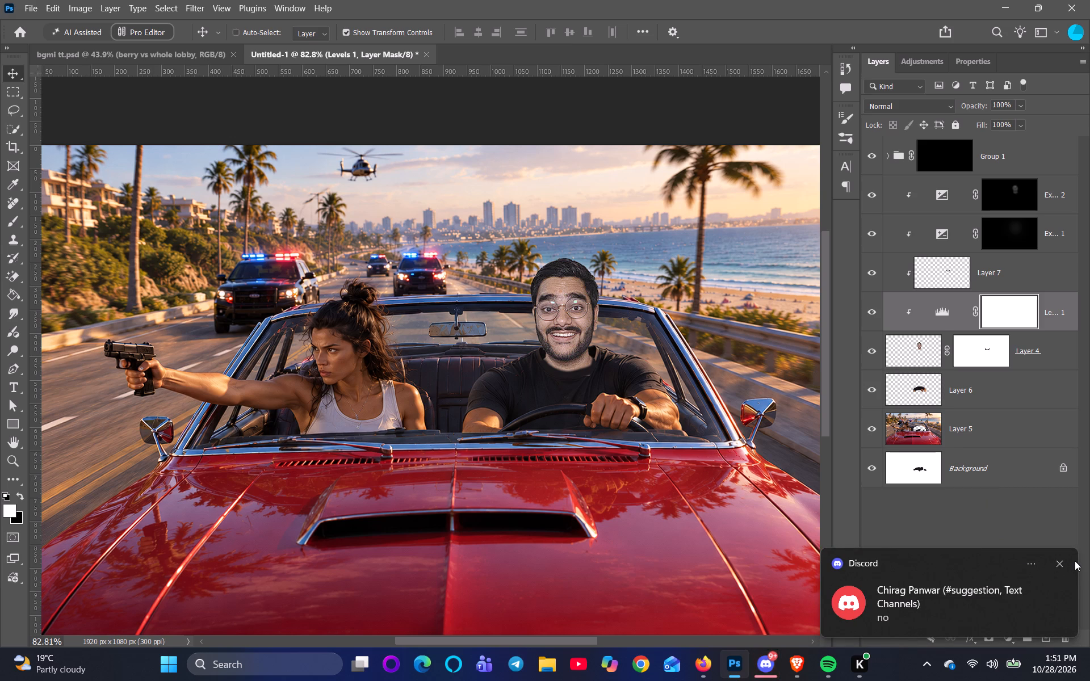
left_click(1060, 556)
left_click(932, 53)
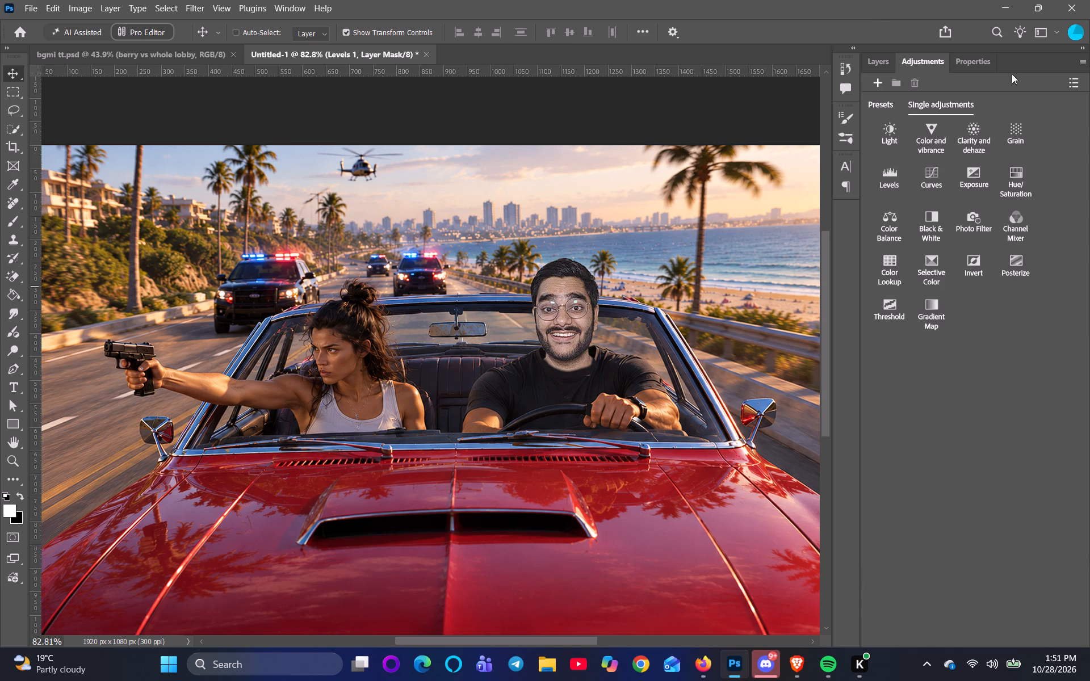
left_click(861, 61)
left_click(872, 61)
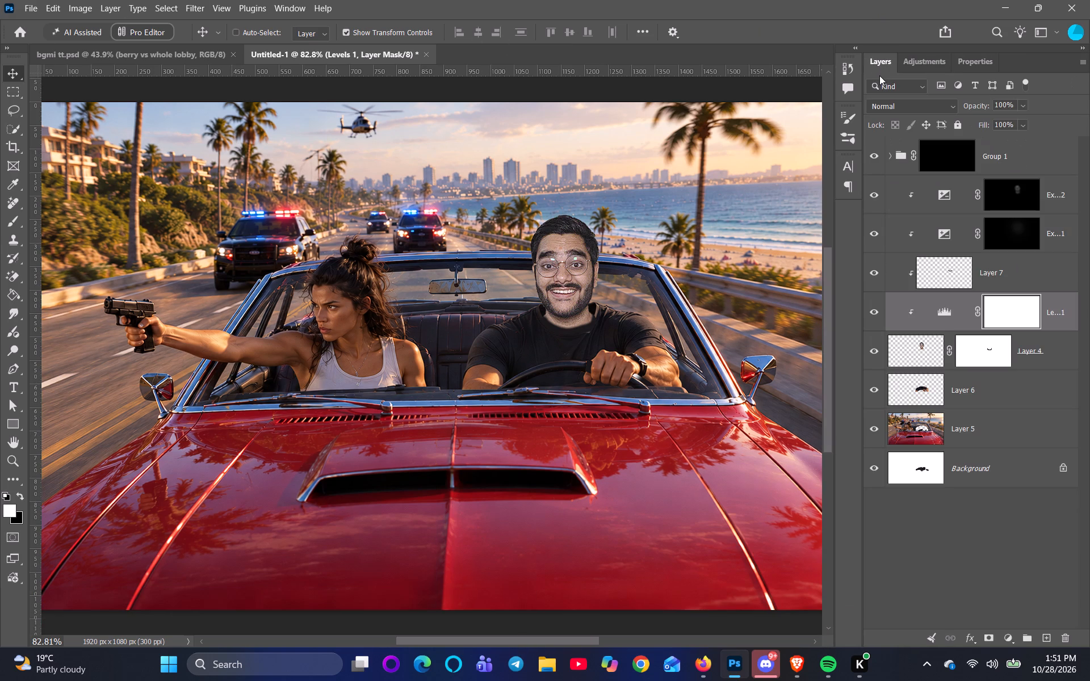
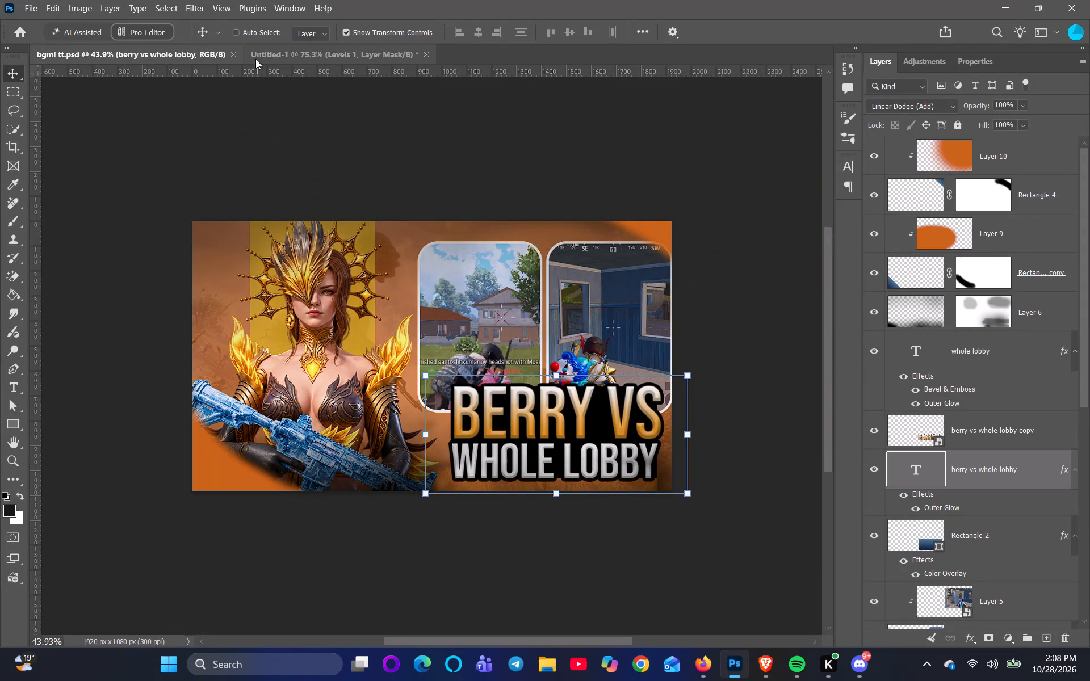
Close the bgmi tt.psd document and return to the convertible scene in Untitled-1.
double_click(233, 48)
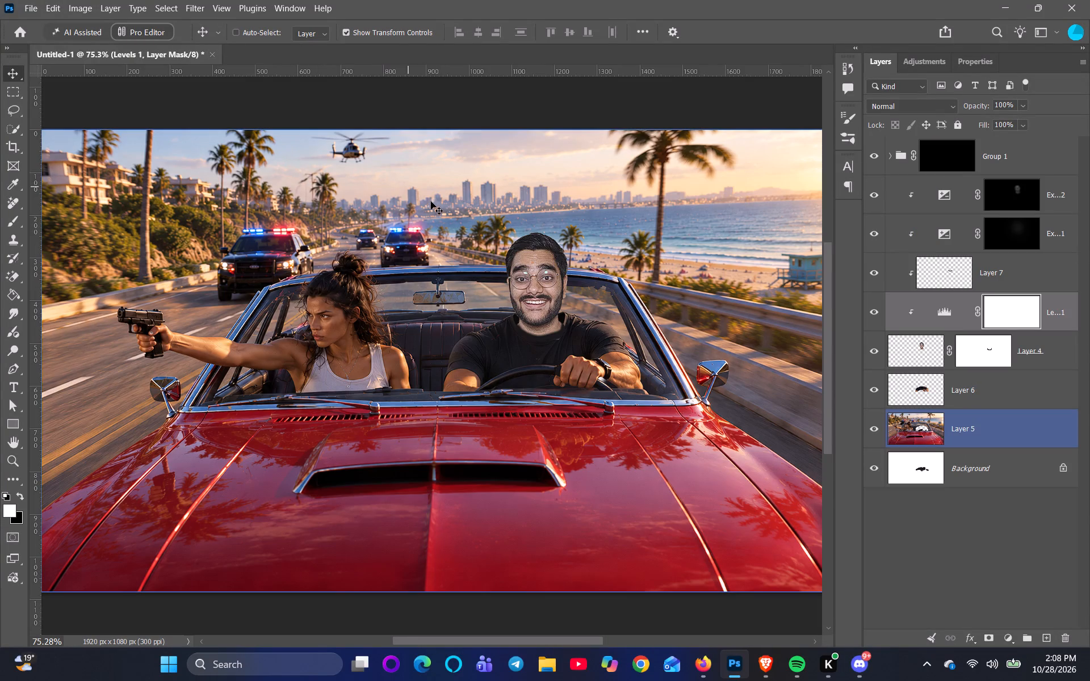
scroll(434, 204, "down", 1)
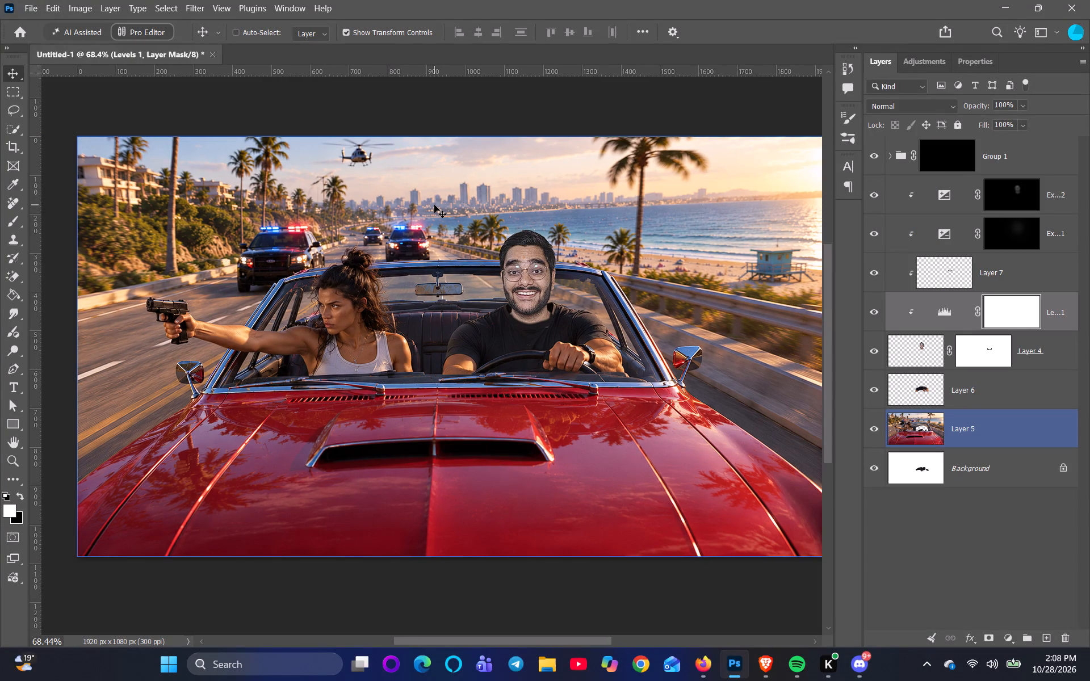
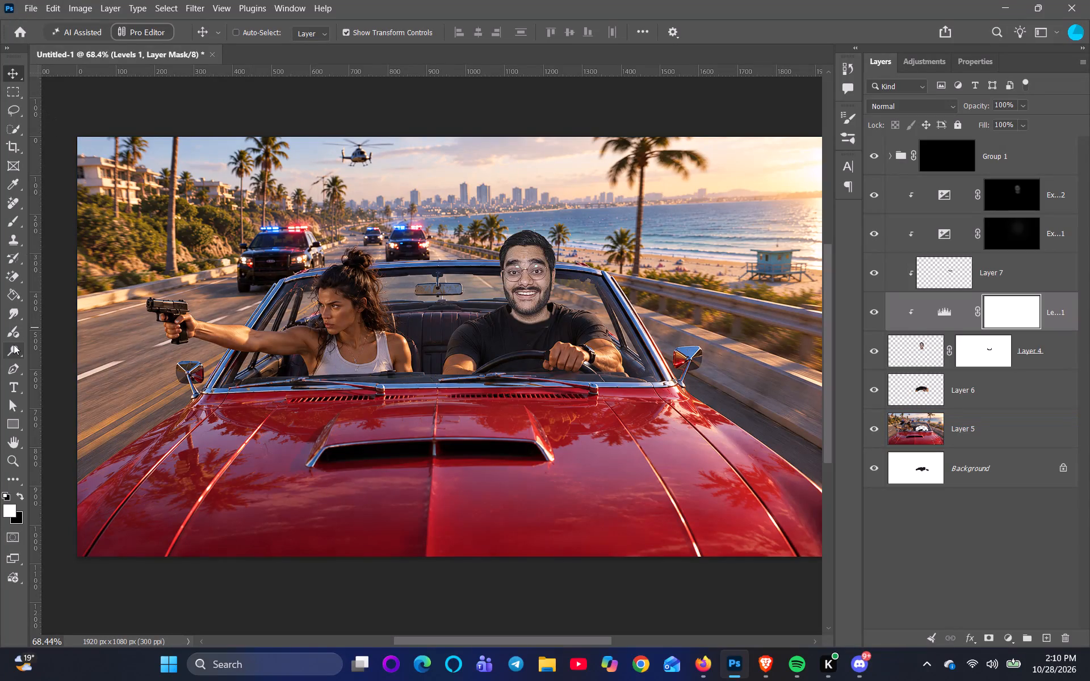
Add a paragraph text box across the car's hood and place its layer above Group 1 in the layer stack.
left_click(15, 392)
left_click_drag(191, 411, 712, 546)
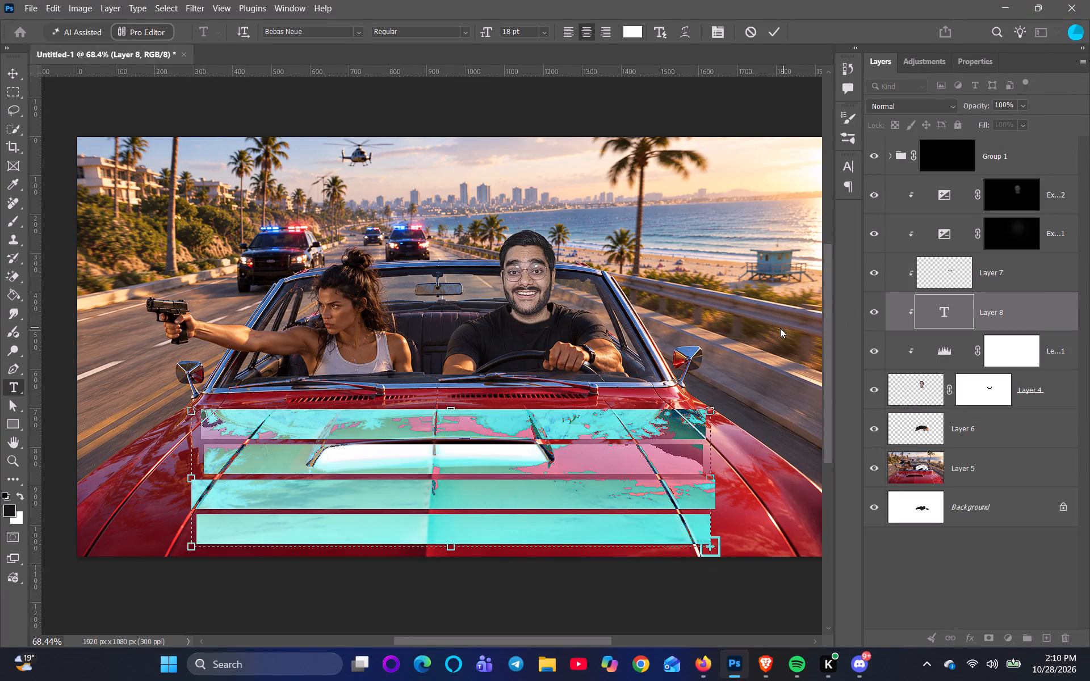
left_click_drag(940, 316, 937, 134)
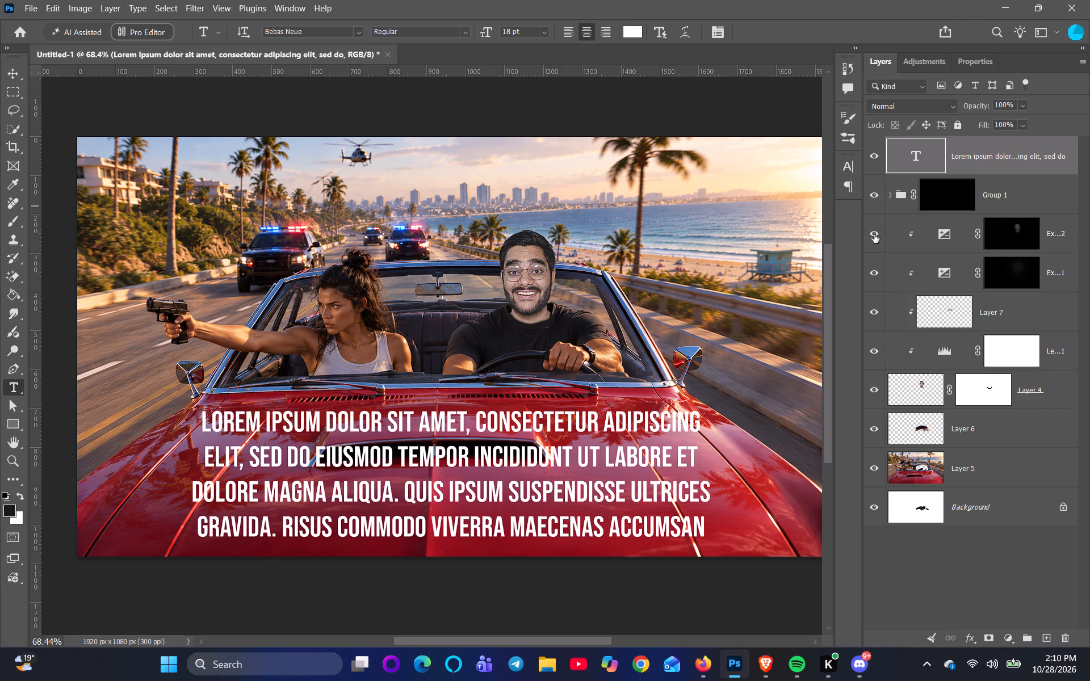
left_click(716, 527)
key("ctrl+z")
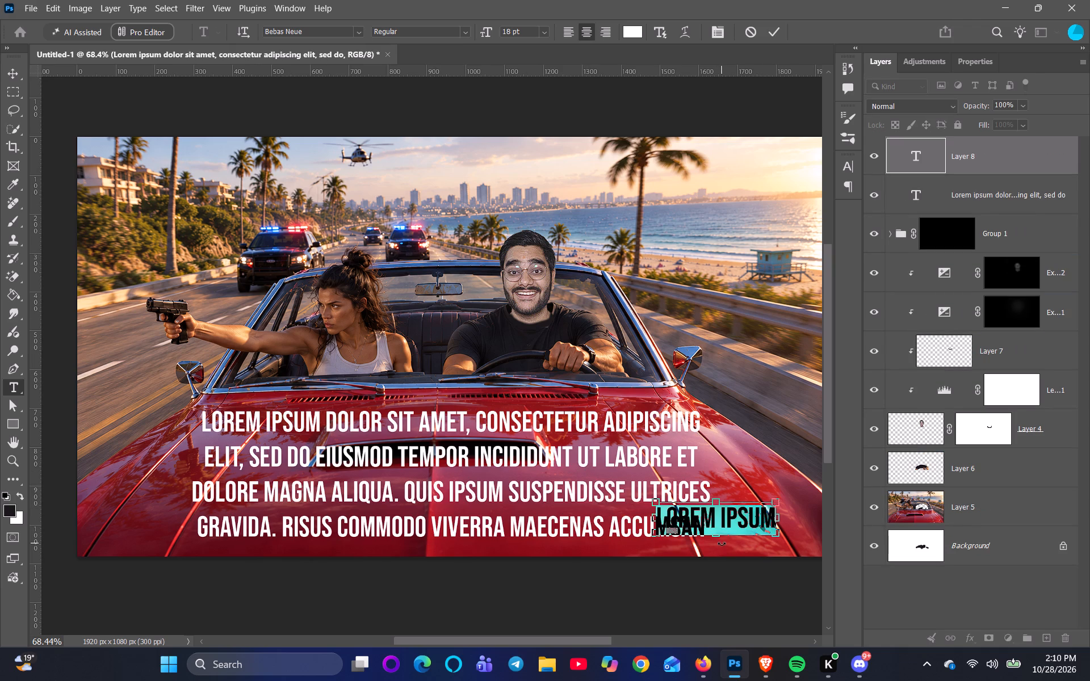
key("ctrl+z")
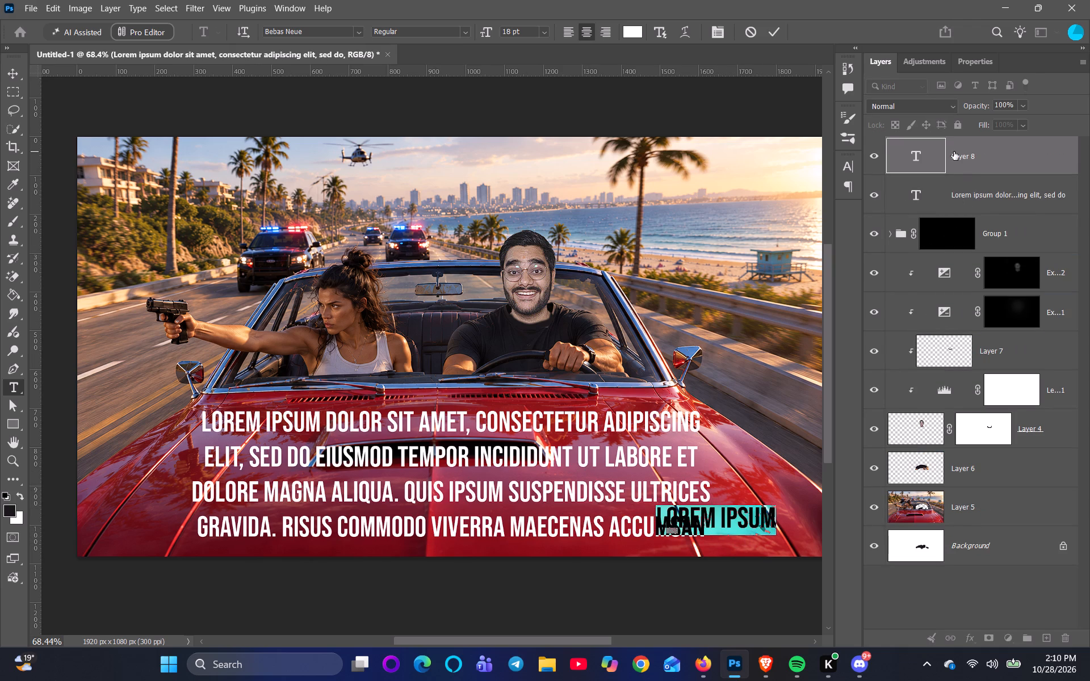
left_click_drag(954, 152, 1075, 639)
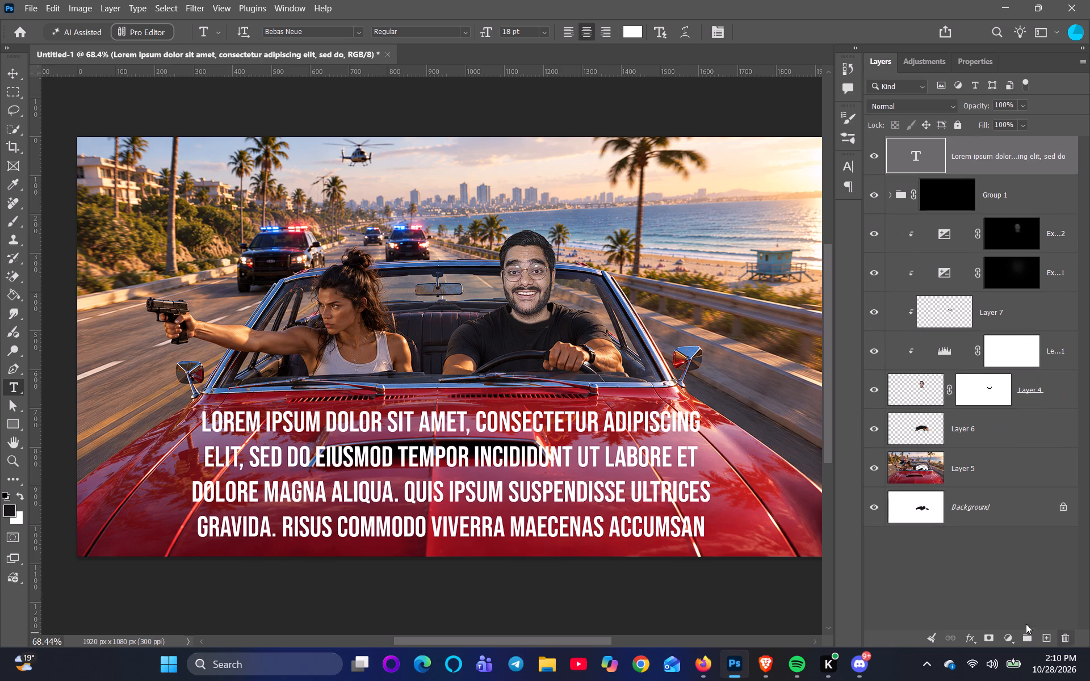
Move the placeholder text block slightly up and to the left on the car's hood.
left_click(13, 72)
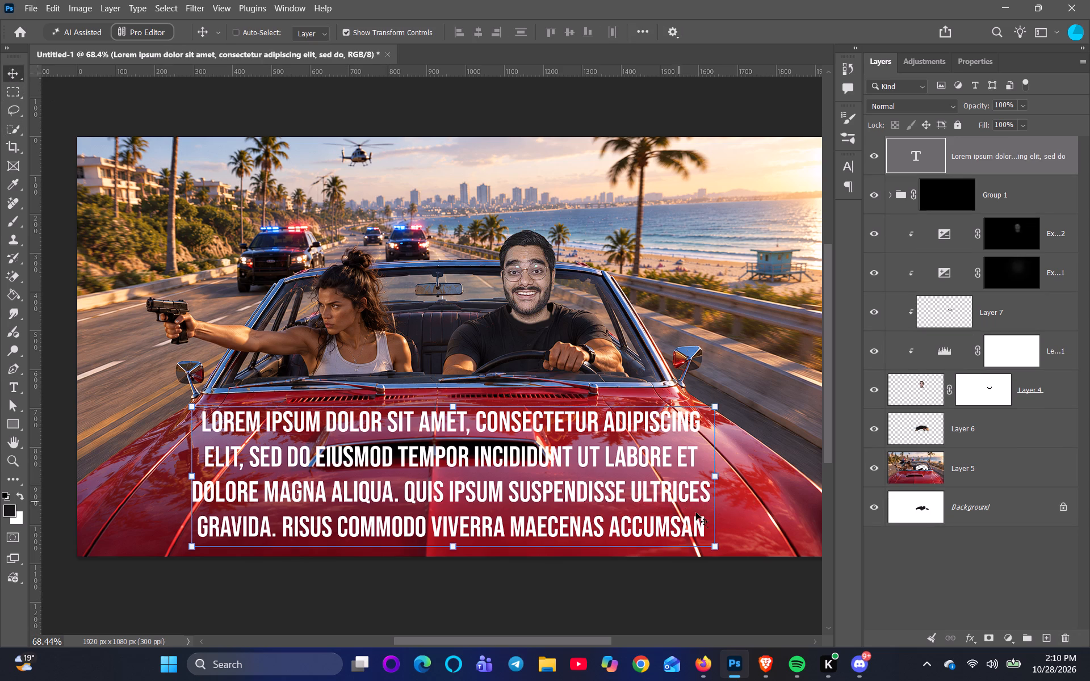
left_click_drag(702, 520, 702, 526)
left_click_drag(704, 529, 697, 511)
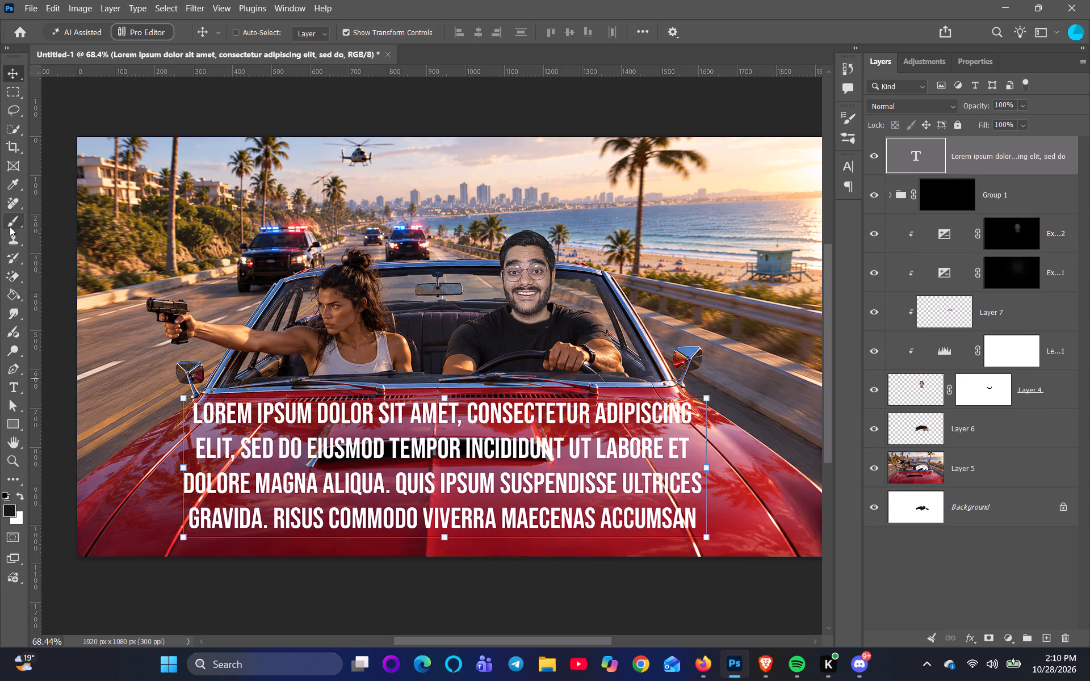
Replace all the placeholder text in the hood text box with "CLUC".
left_click(10, 390)
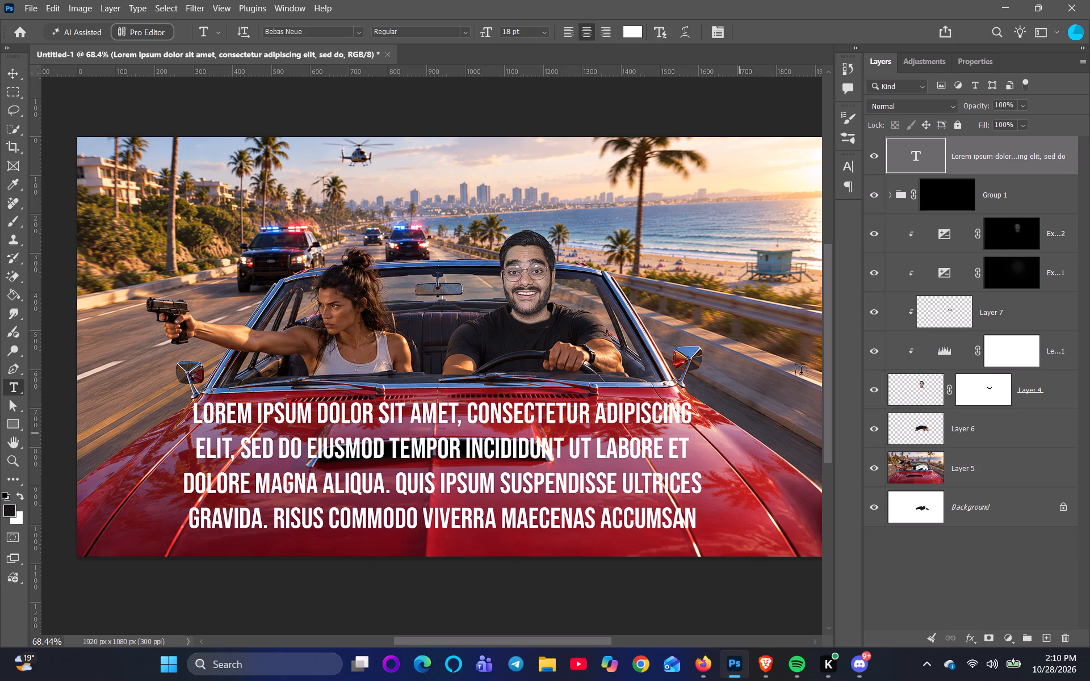
left_click(989, 161)
left_click(913, 169)
double_click(973, 154)
double_click(917, 161)
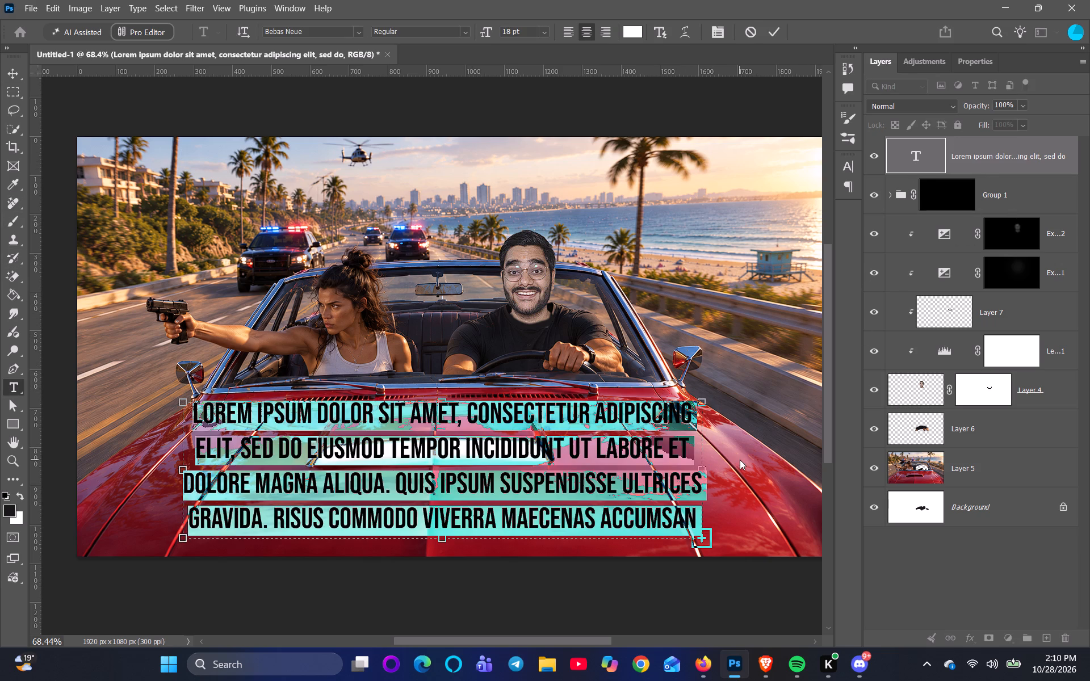
key("BackSpace")
key("BackSpace")
key("BackSpace")
key("BackSpace")
key("BackSpace")
key("BackSpace")
key("BackSpace")
key("BackSpace")
key("BackSpace")
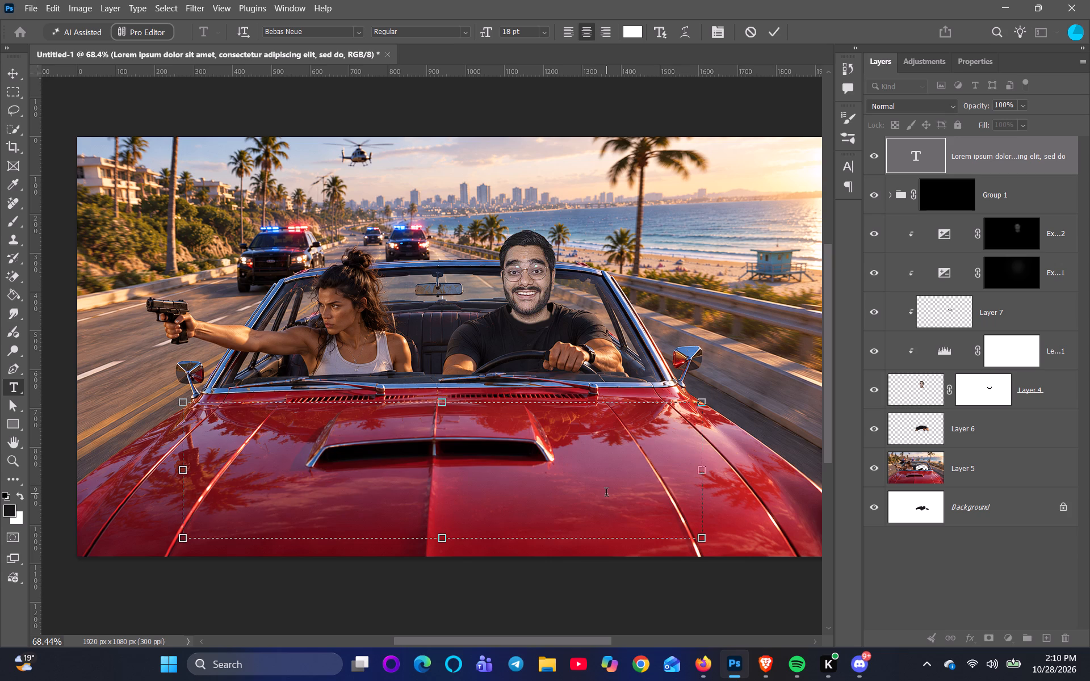
key("shift+c")
type("LU")
key("shift+c")
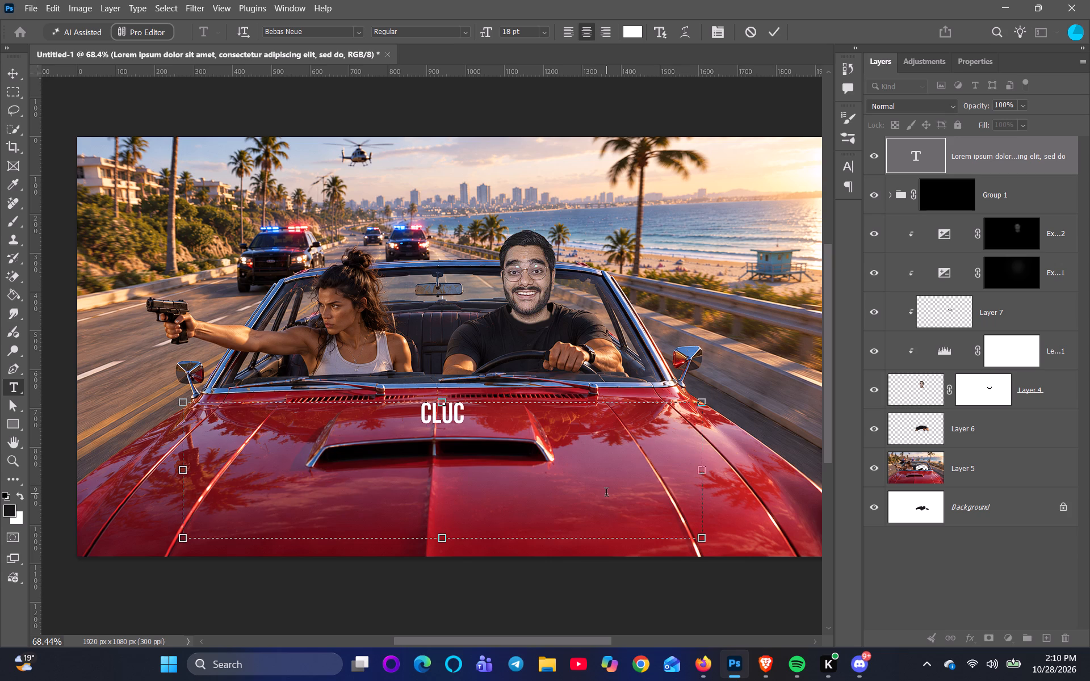
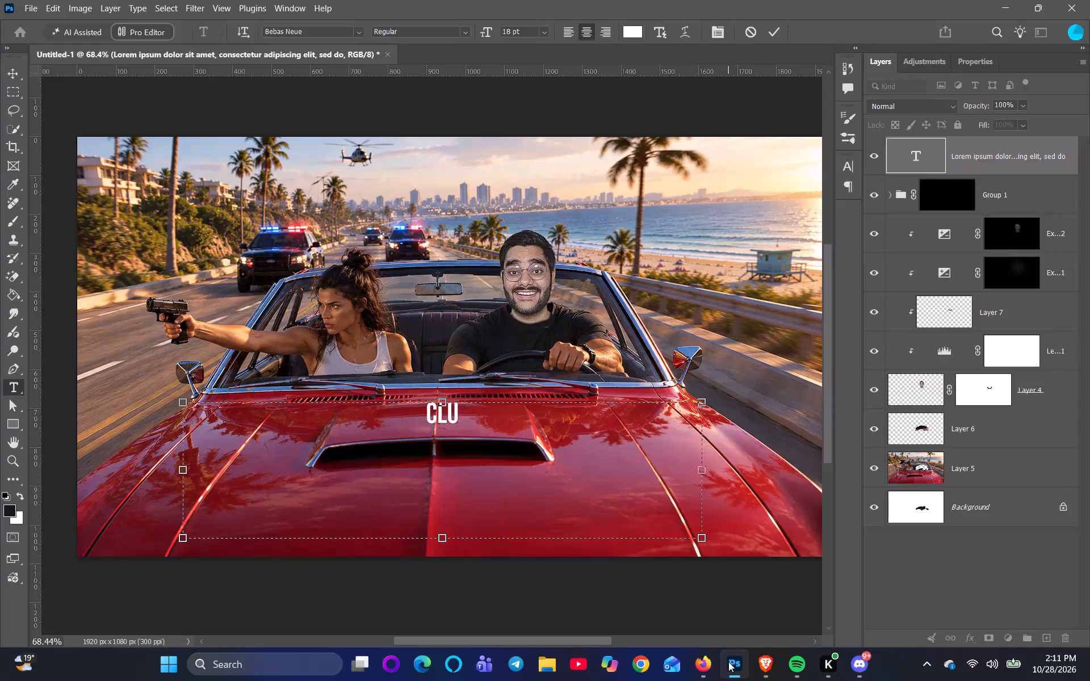
Complete the hood text so it reads "CLUTCH".
type("tch")
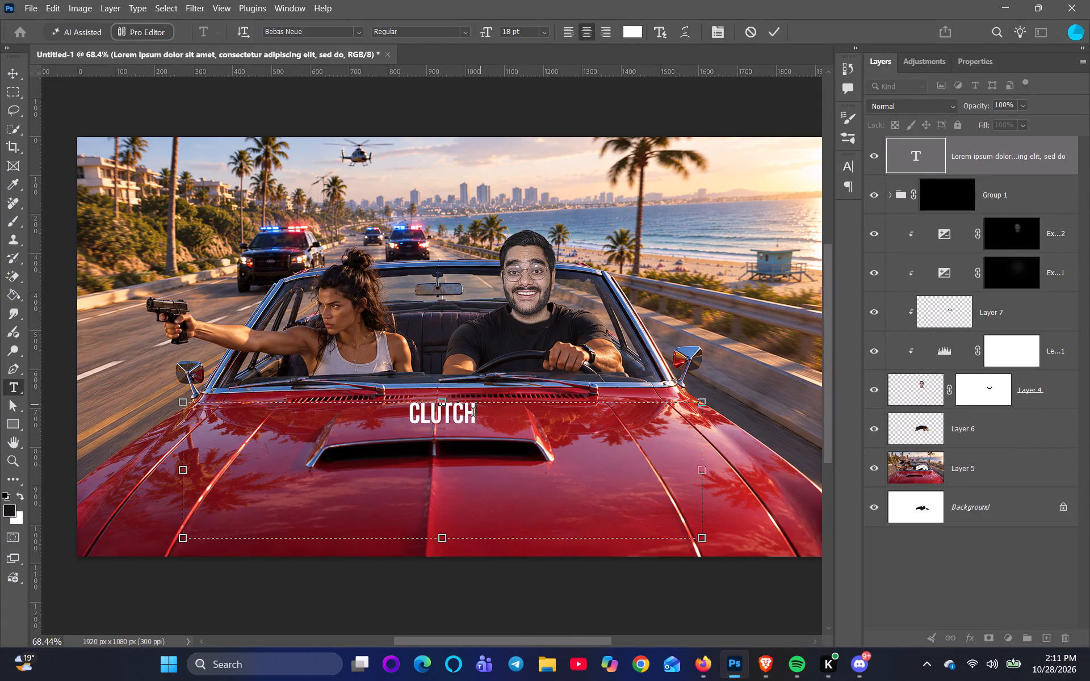
Enlarge the whole word CLUTCH on the hood to 106 pt.
left_click_drag(482, 432, 393, 427)
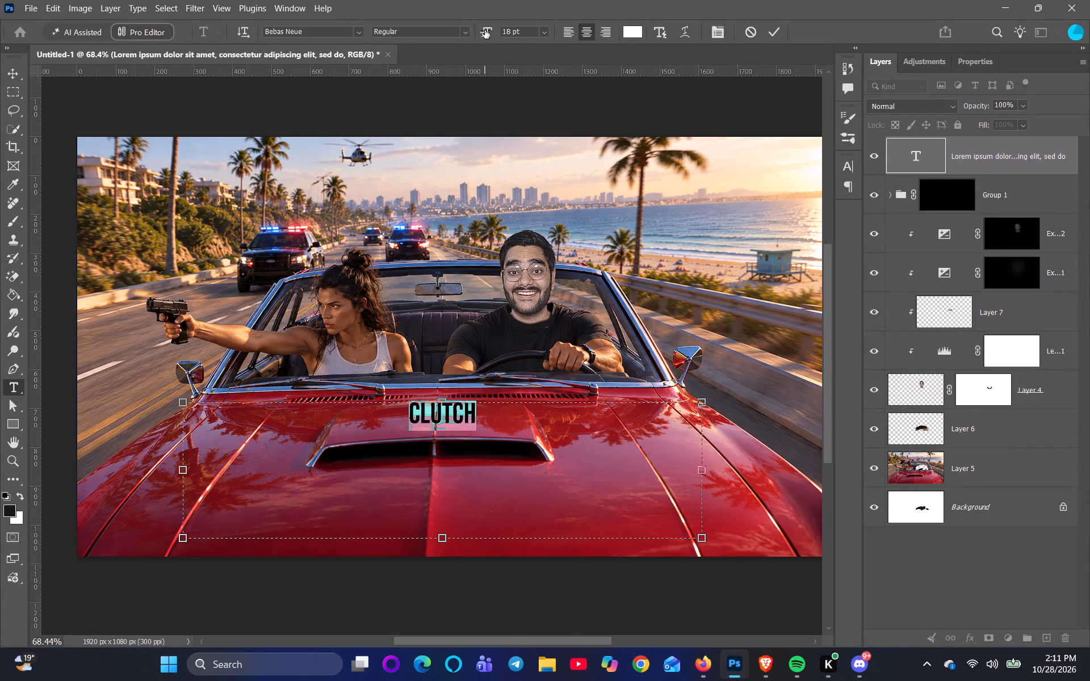
left_click_drag(485, 30, 539, 41)
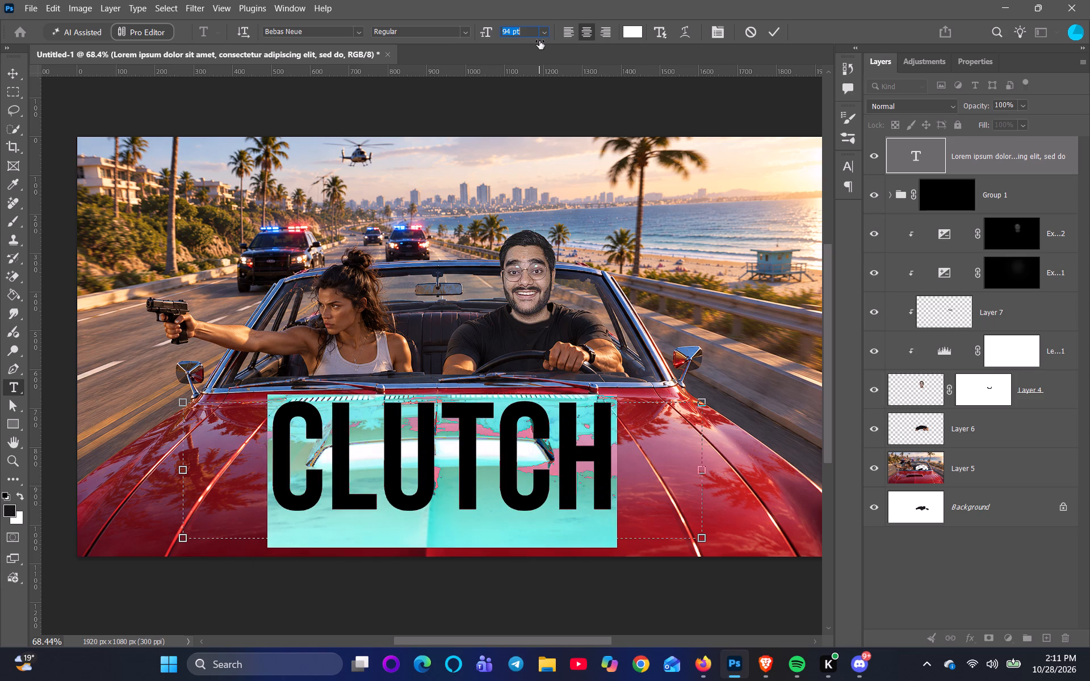
left_click_drag(539, 41, 548, 40)
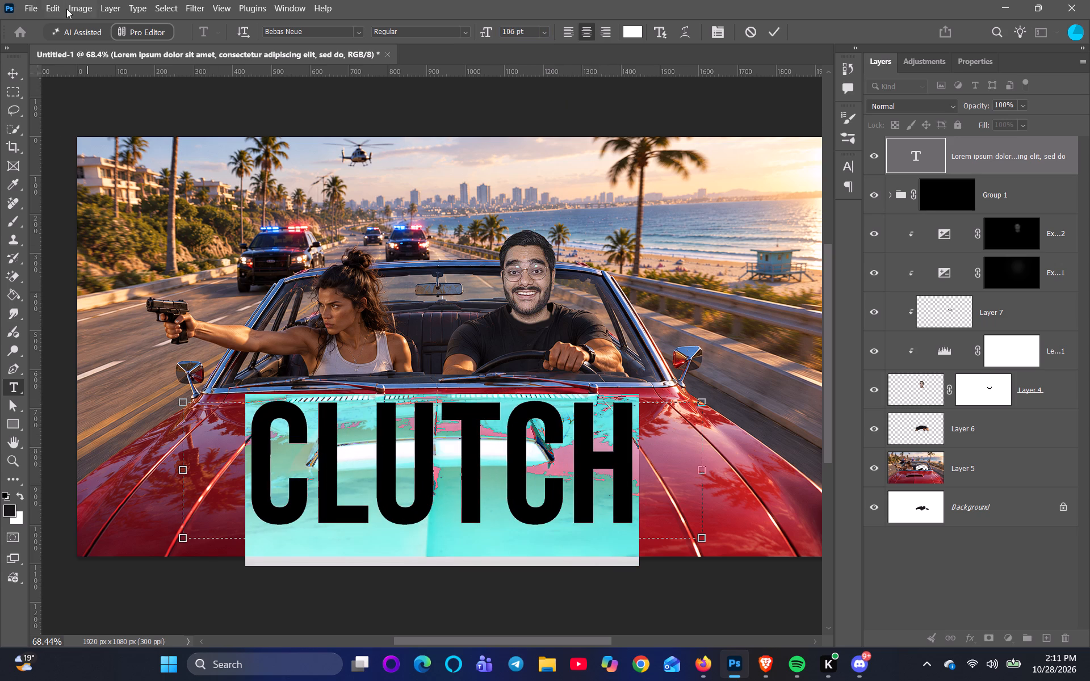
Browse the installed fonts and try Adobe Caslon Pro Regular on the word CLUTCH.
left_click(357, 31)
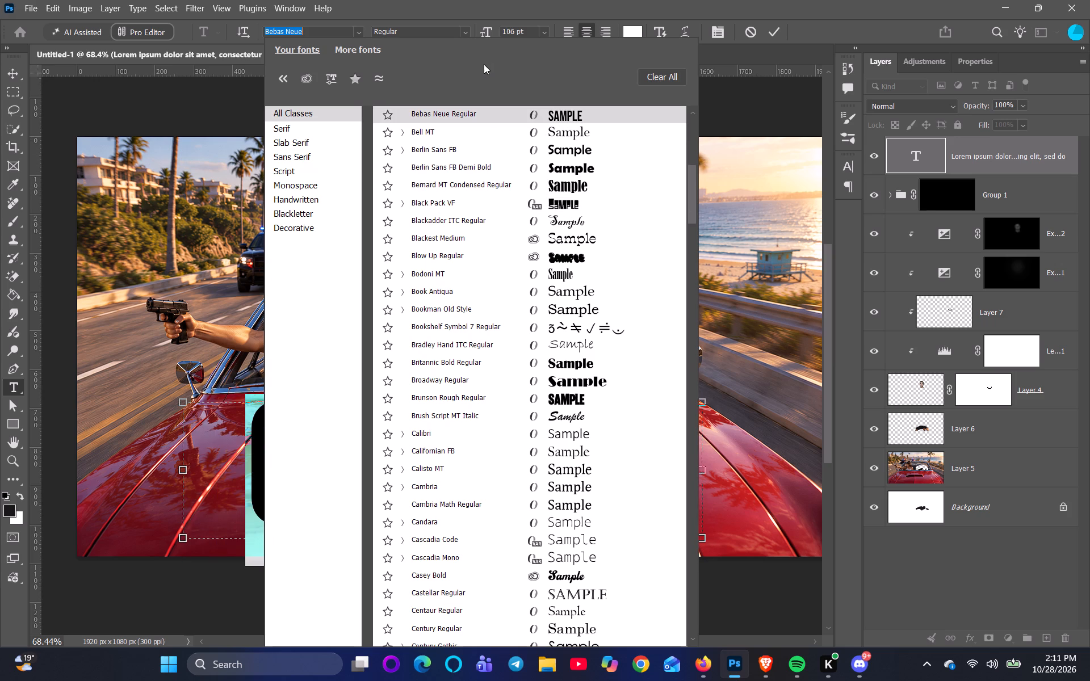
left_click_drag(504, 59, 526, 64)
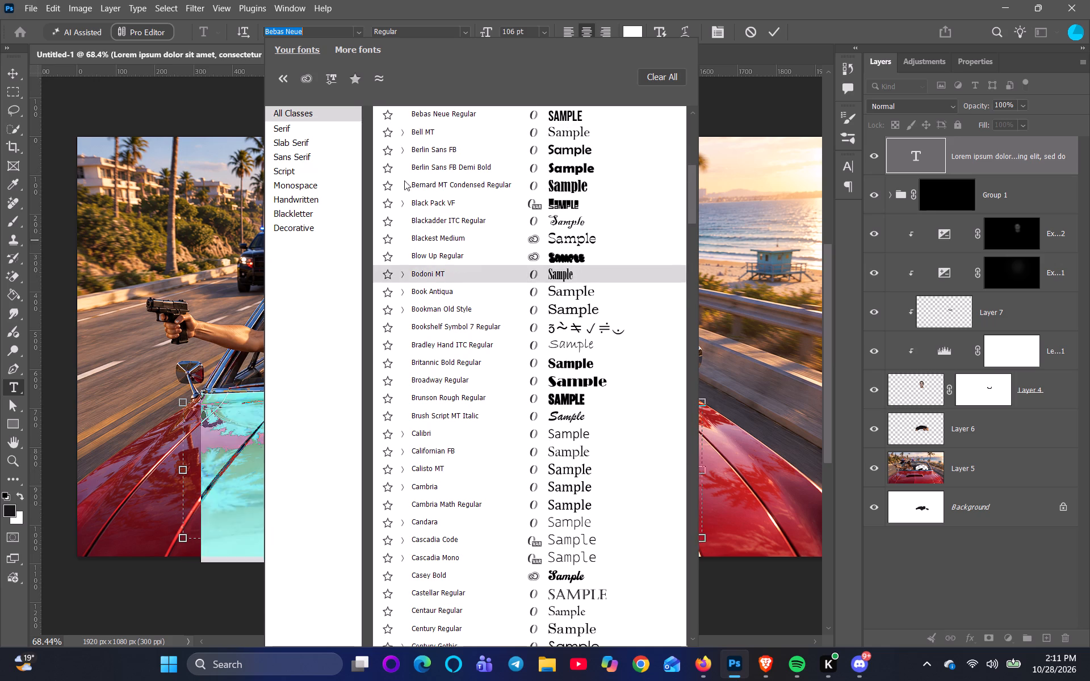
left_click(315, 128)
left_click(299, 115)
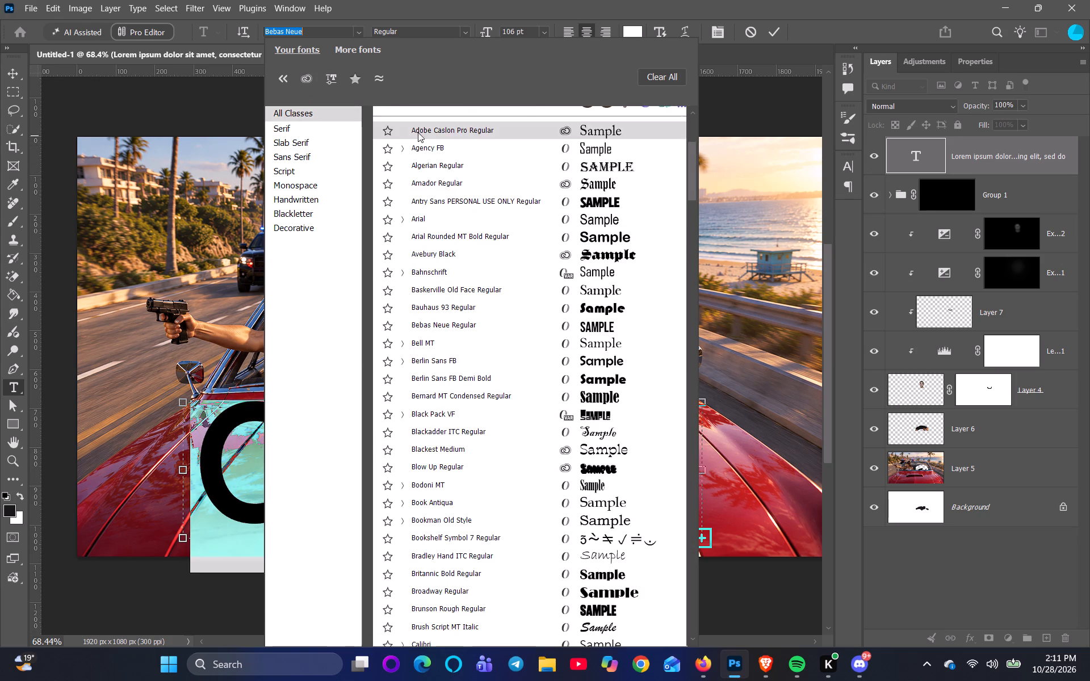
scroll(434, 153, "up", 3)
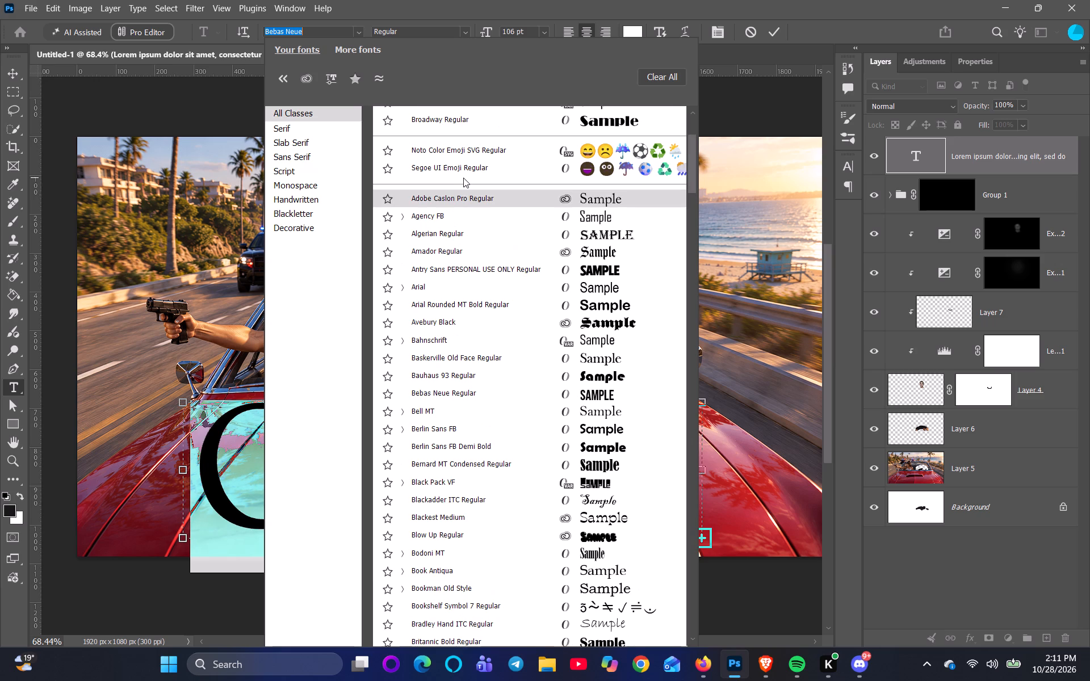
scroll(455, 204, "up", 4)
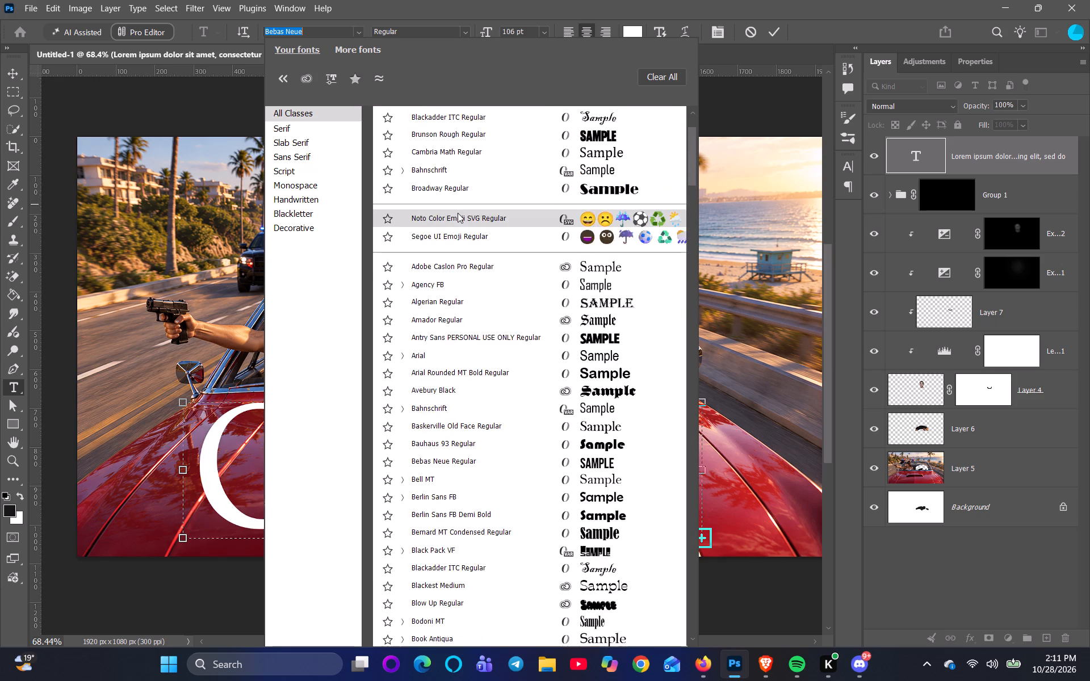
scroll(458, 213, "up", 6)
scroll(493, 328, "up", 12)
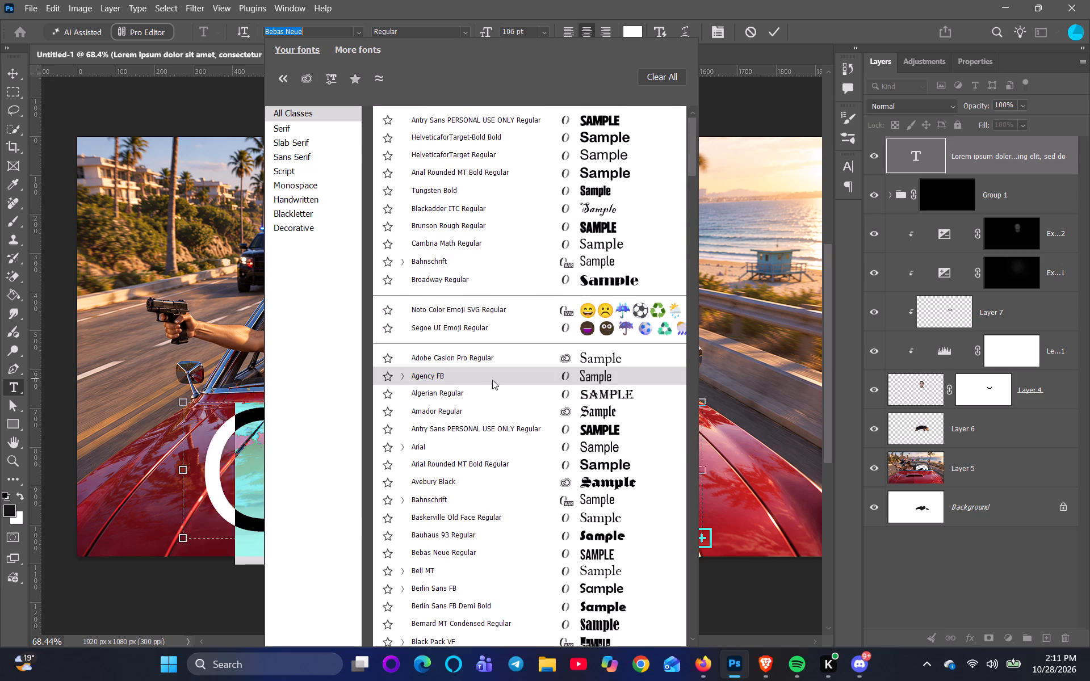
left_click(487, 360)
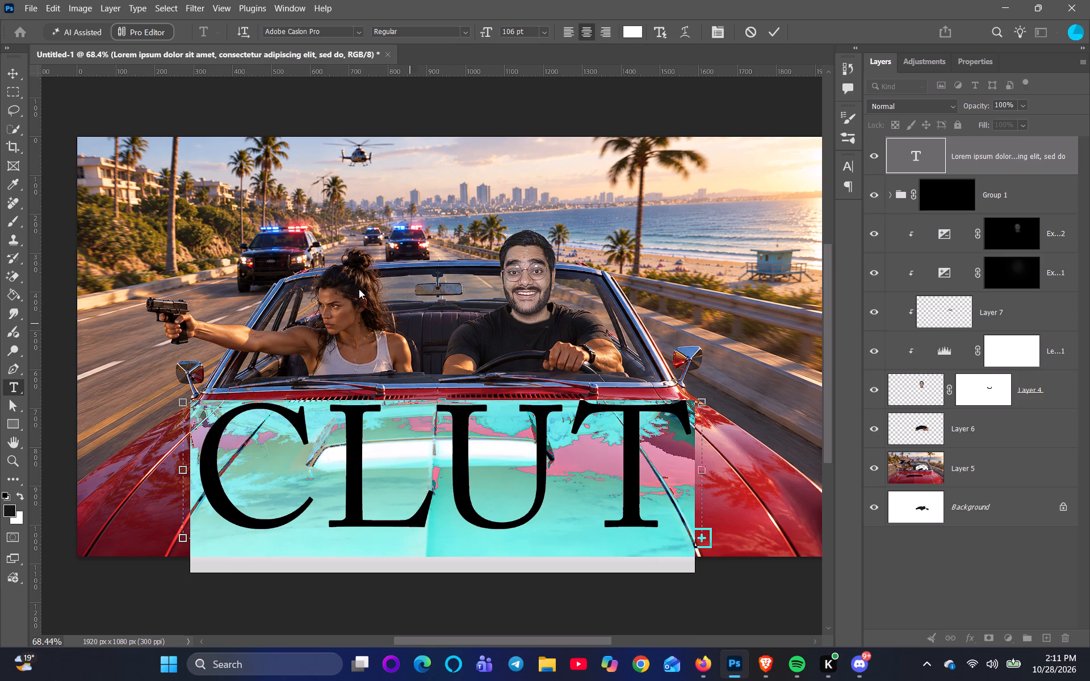
Change the font of the word CLUTCH to Tungsten Bold.
left_click(357, 33)
scroll(427, 184, "up", 5)
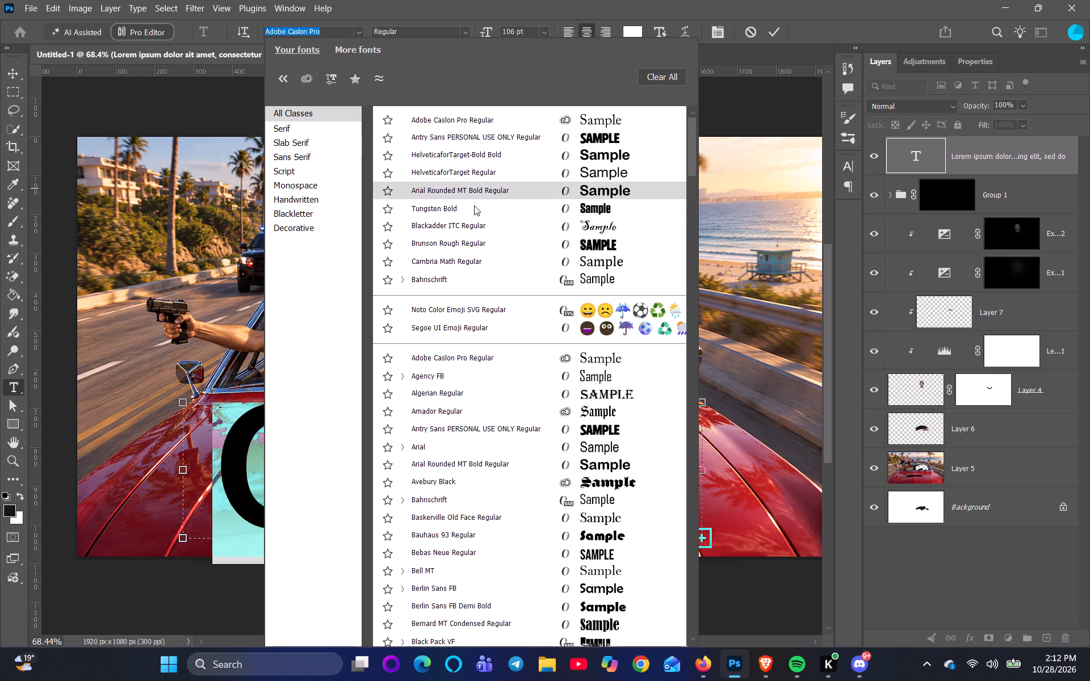
scroll(474, 205, "up", 3)
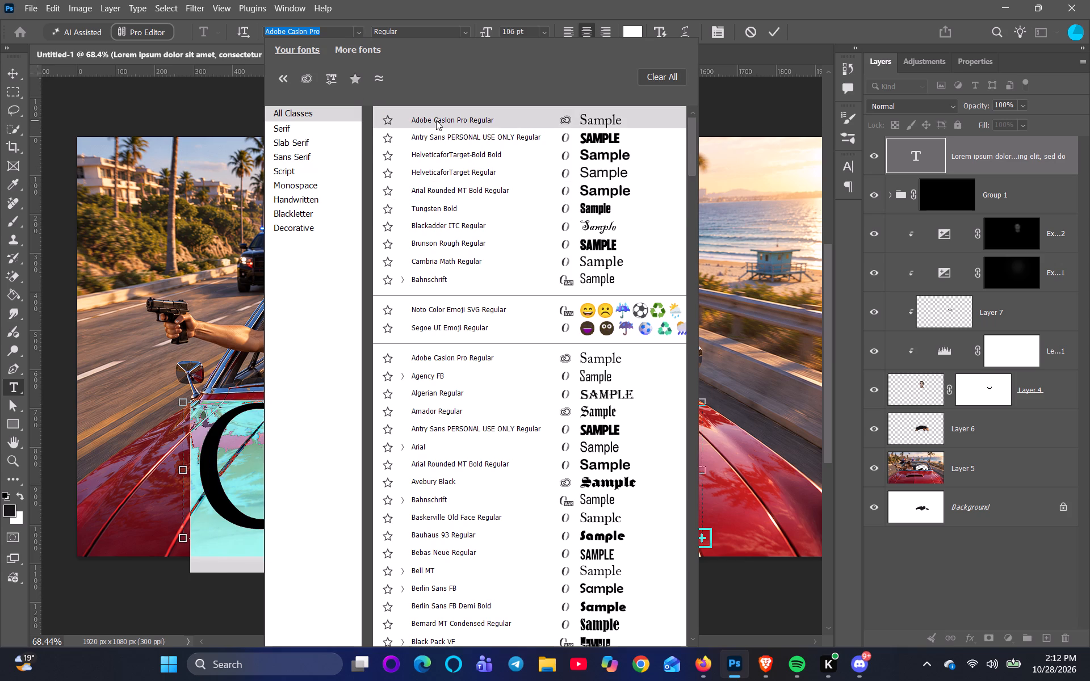
left_click(455, 206)
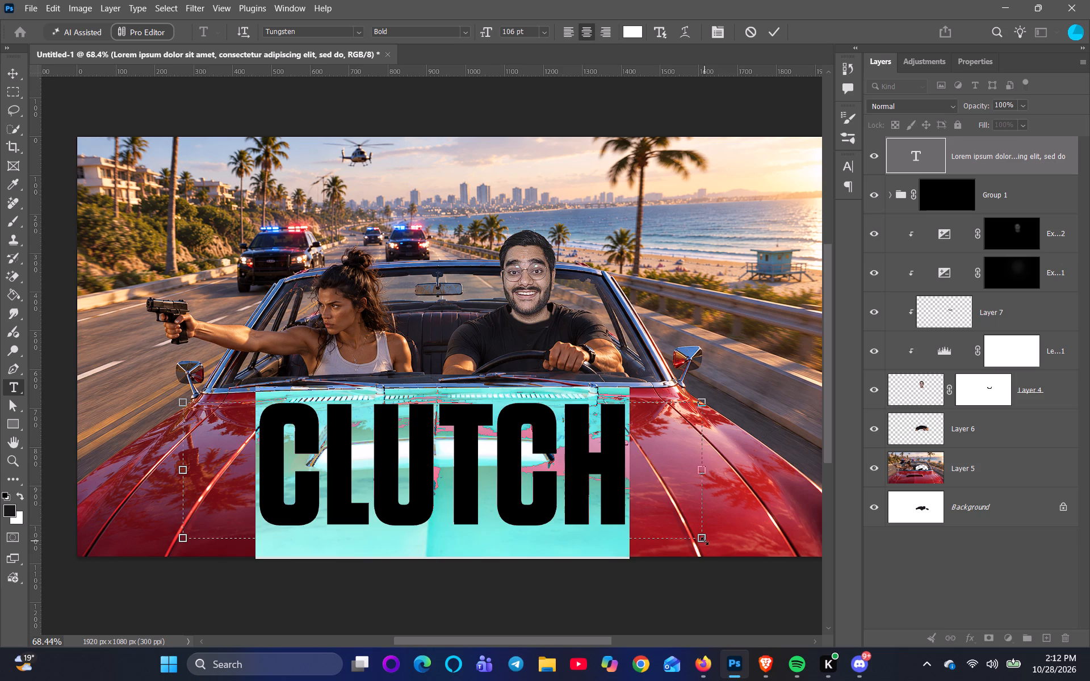
Widen the CLUTCH text box toward the right side of the hood and raise its top edge slightly.
left_click_drag(705, 541, 733, 536)
left_click_drag(698, 471, 774, 482)
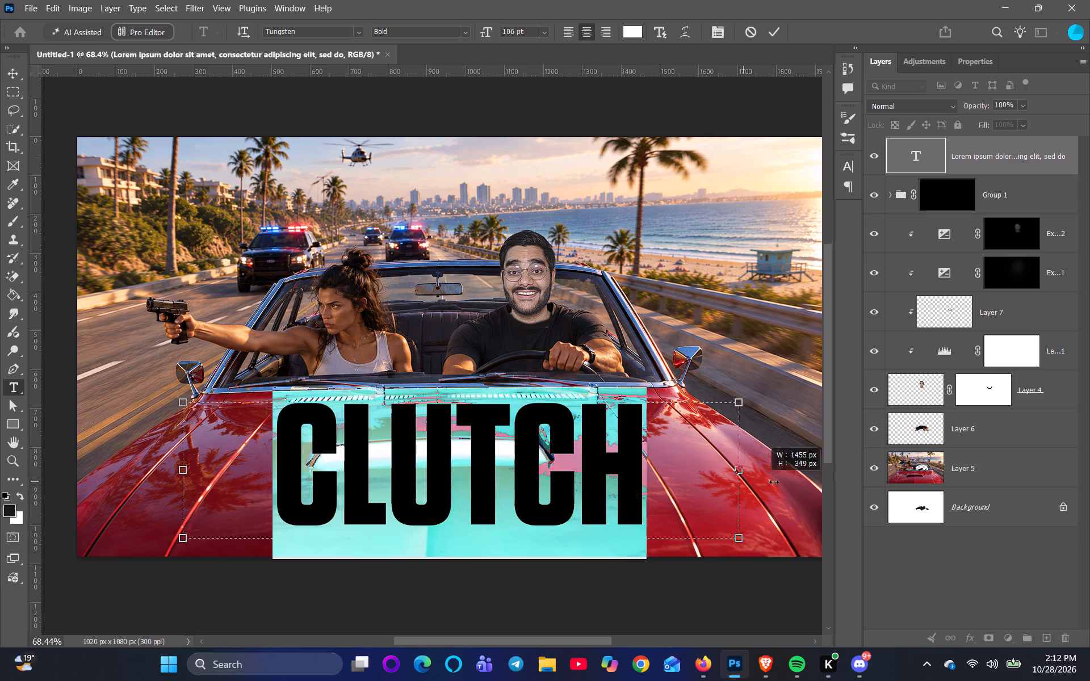
left_click_drag(774, 482, 760, 489)
scroll(558, 502, "down", 3)
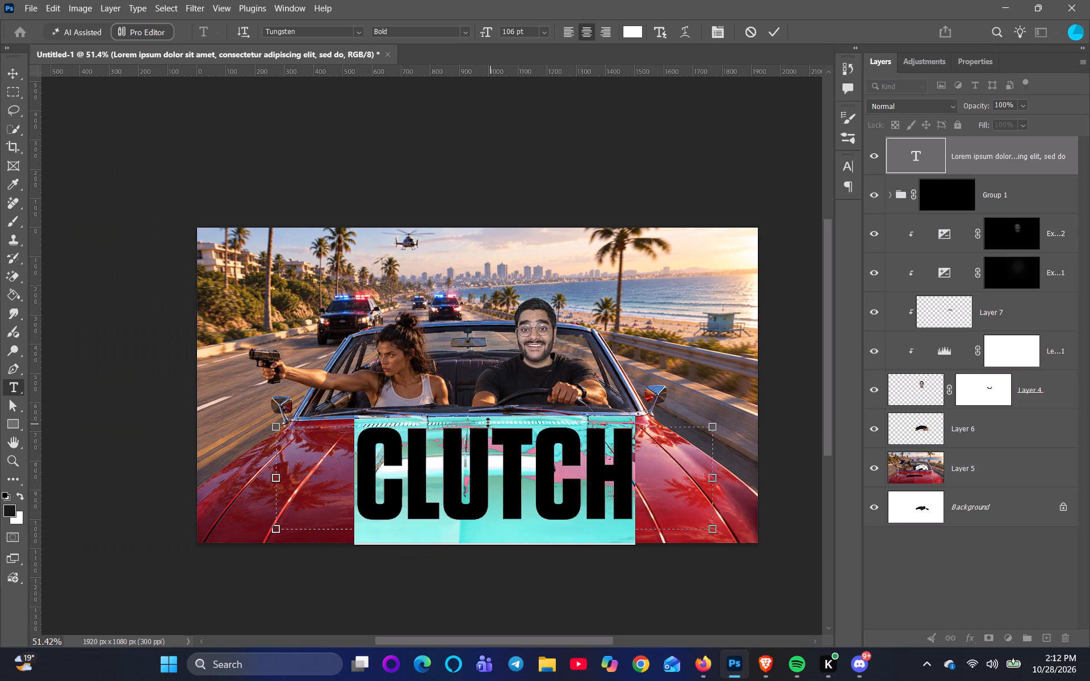
left_click_drag(487, 419, 491, 411)
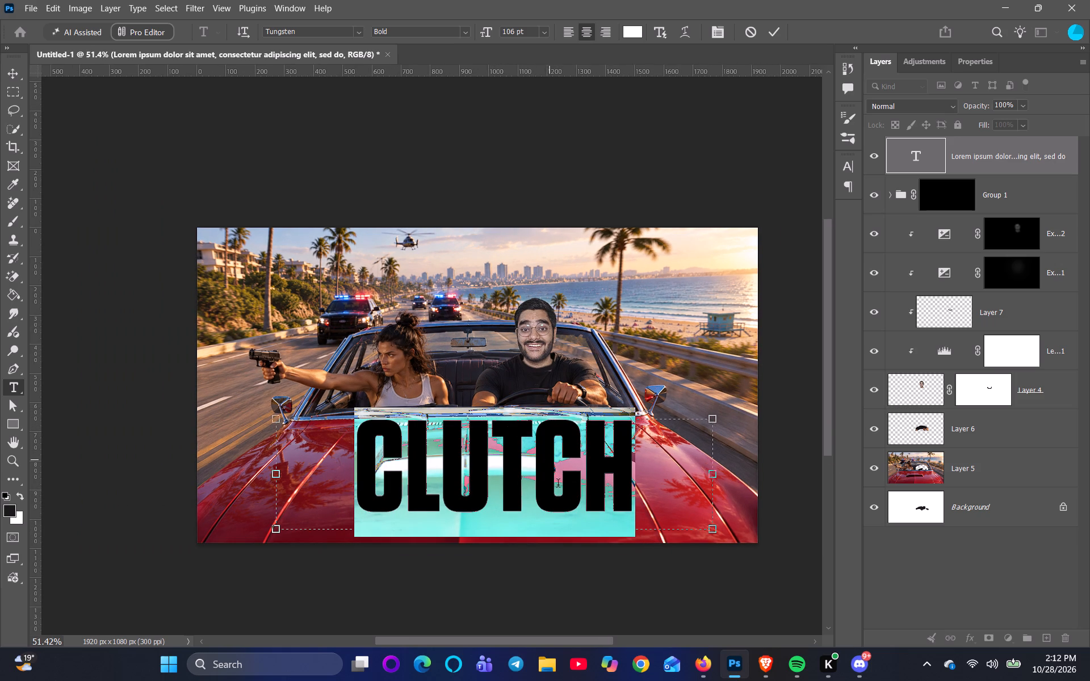
Scale the CLUTCH text box up with a slight skew until the lettering is about 152 pt and fills the hood's height.
left_click_drag(278, 529, 229, 543, "ctrl")
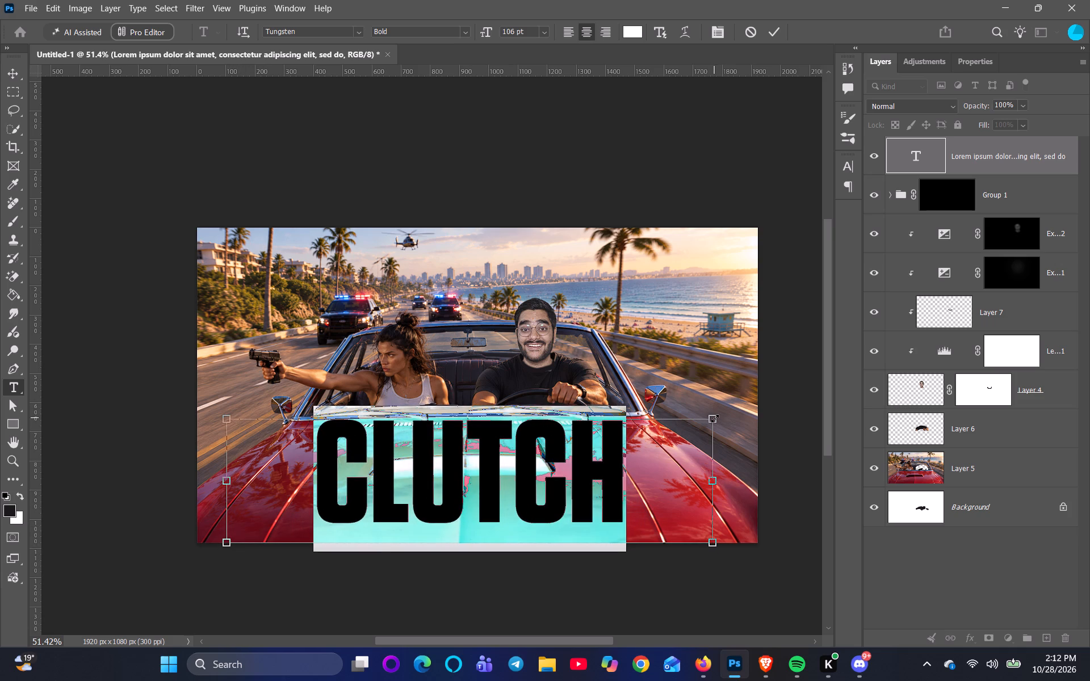
left_click(715, 418, "ctrl")
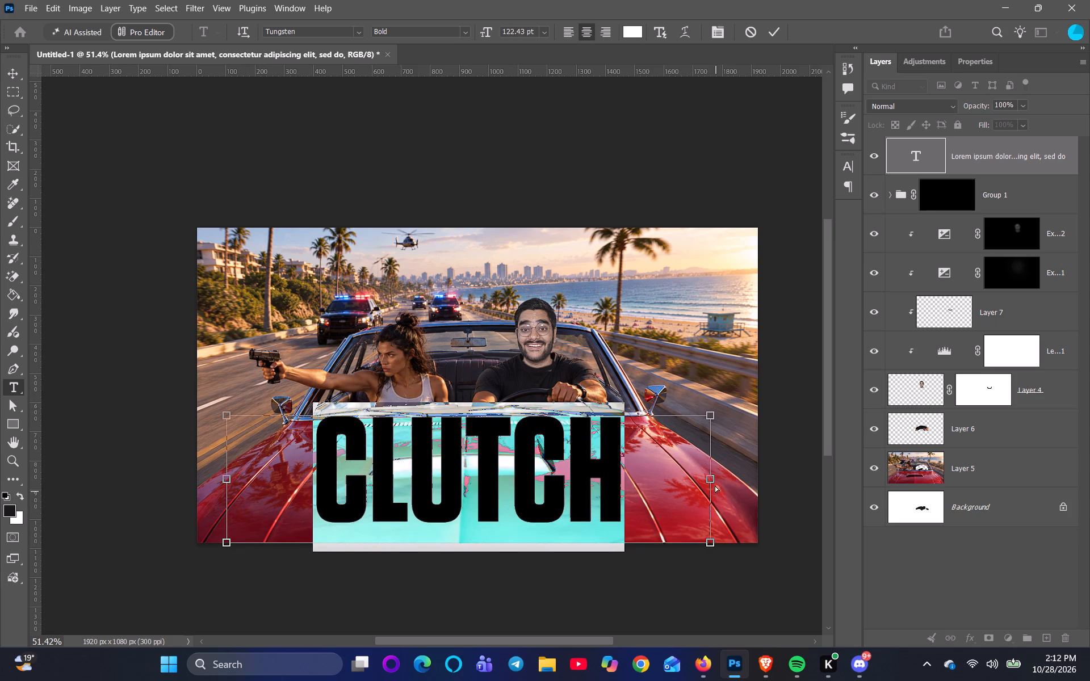
left_click_drag(712, 478, 709, 472, "ctrl")
left_click_drag(707, 532, 707, 537, "ctrl")
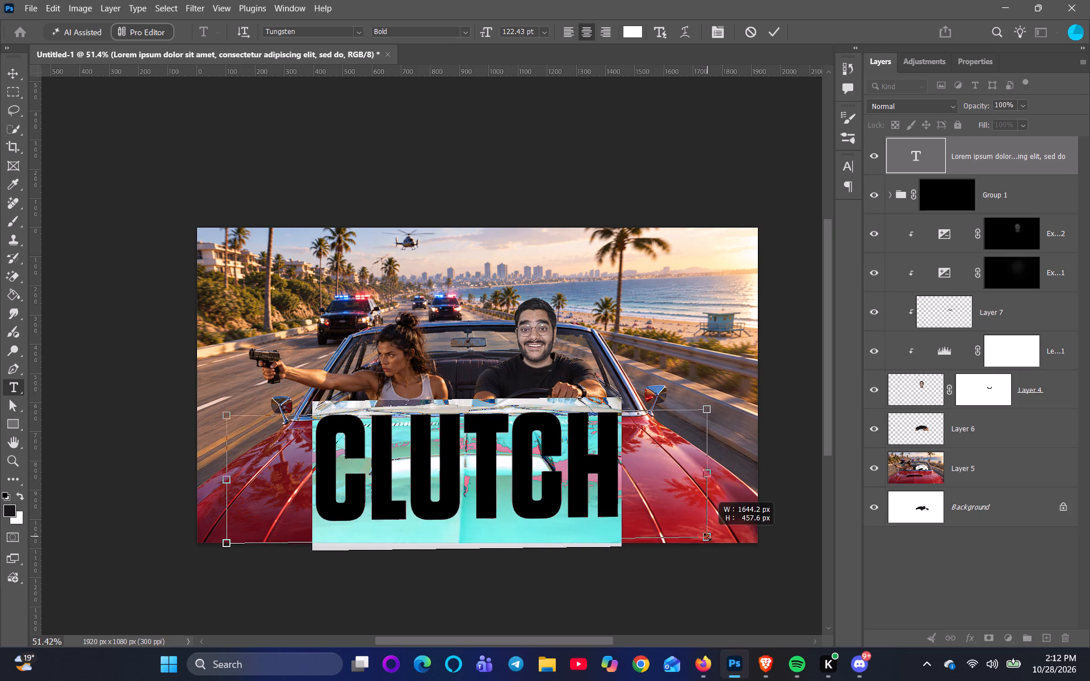
left_click_drag(707, 537, 708, 565, "ctrl")
left_click_drag(708, 489, 726, 487, "ctrl")
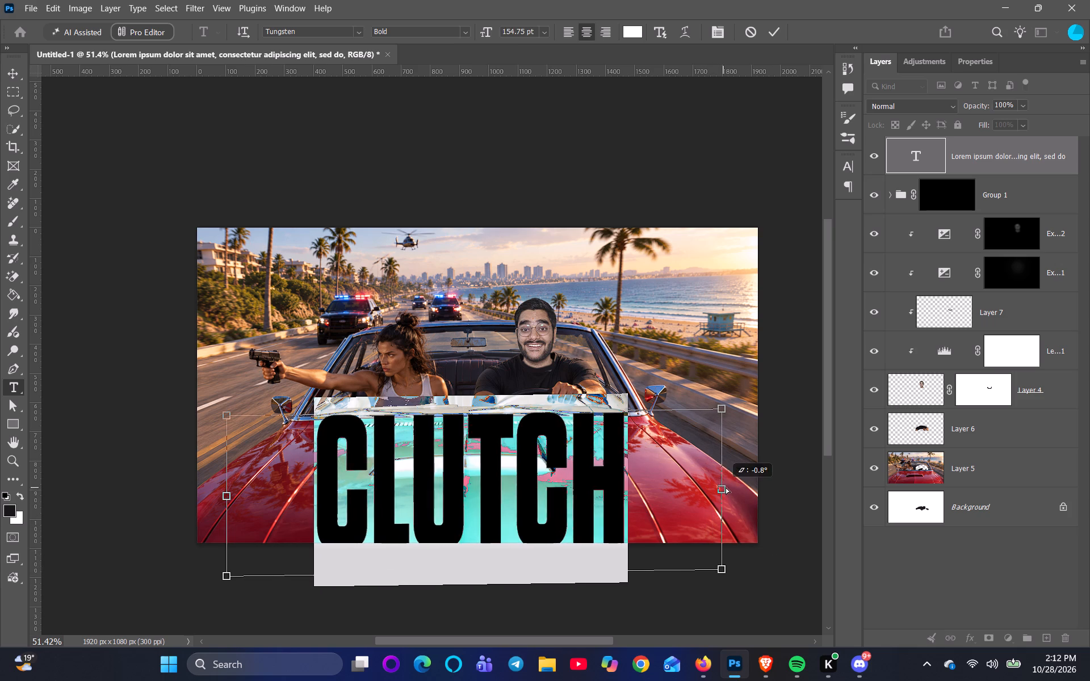
left_click_drag(726, 487, 727, 486, "ctrl")
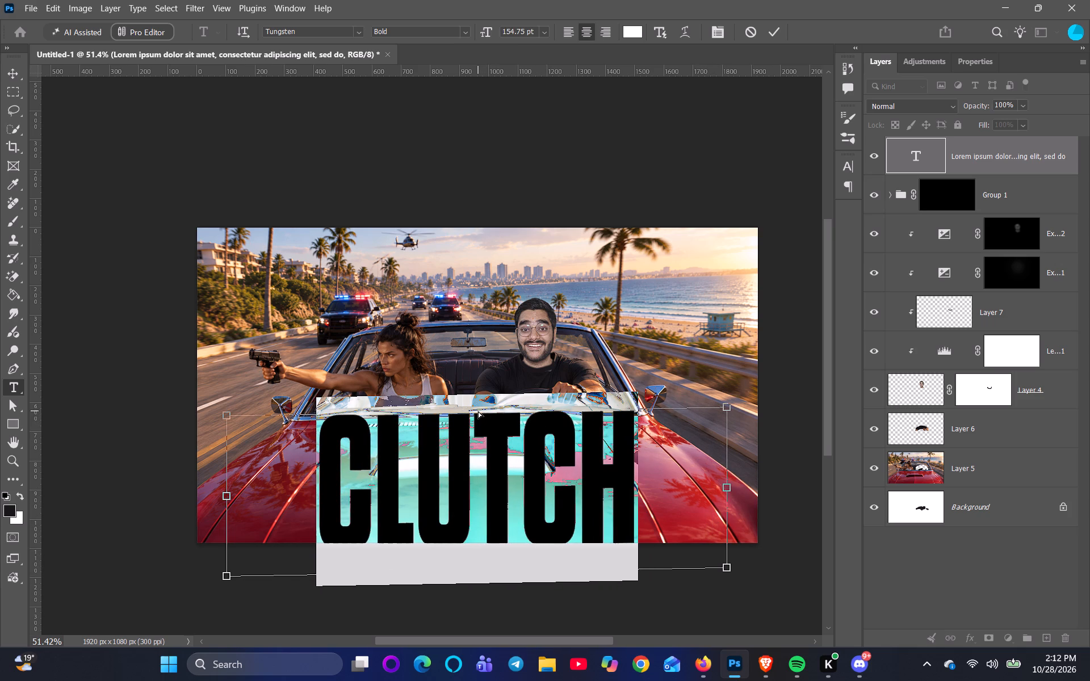
left_click(478, 411, "ctrl")
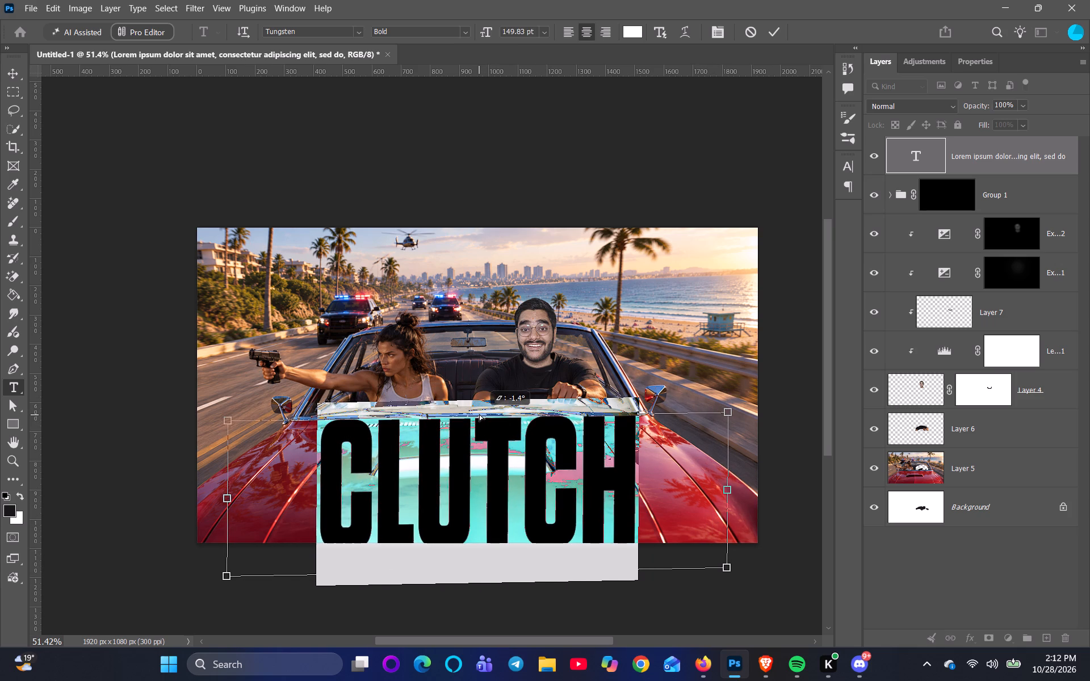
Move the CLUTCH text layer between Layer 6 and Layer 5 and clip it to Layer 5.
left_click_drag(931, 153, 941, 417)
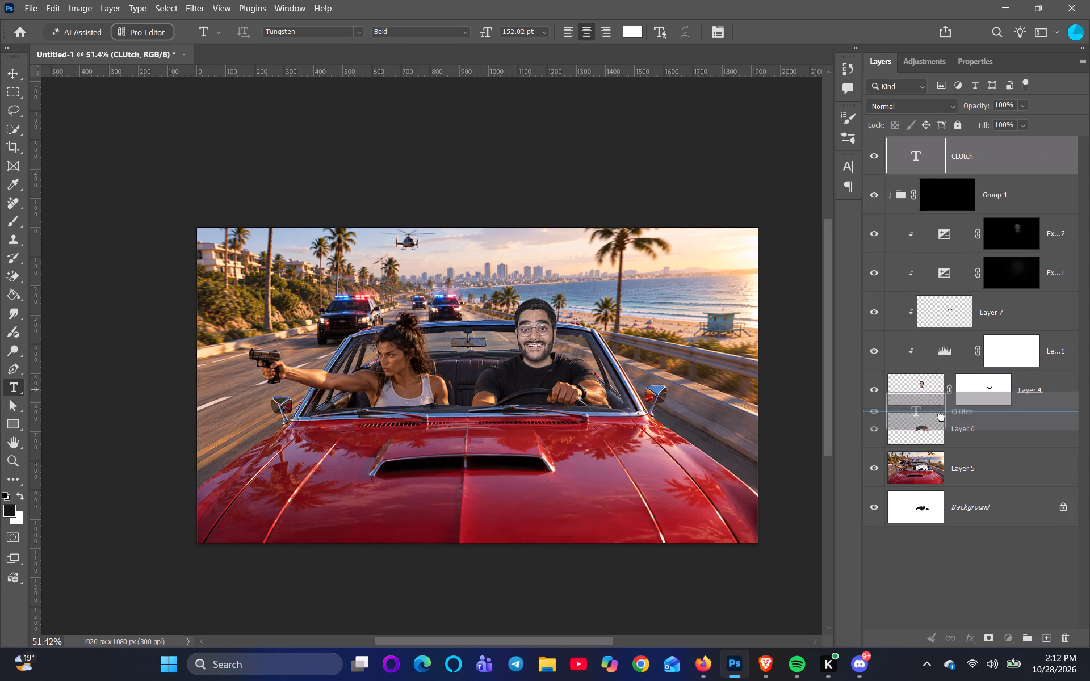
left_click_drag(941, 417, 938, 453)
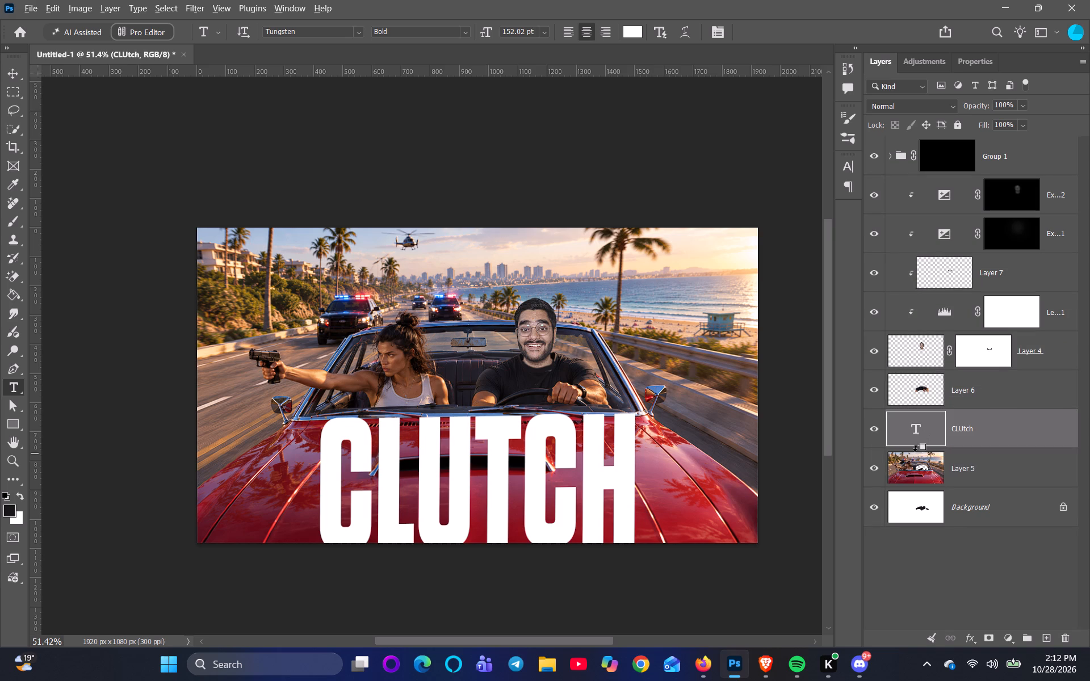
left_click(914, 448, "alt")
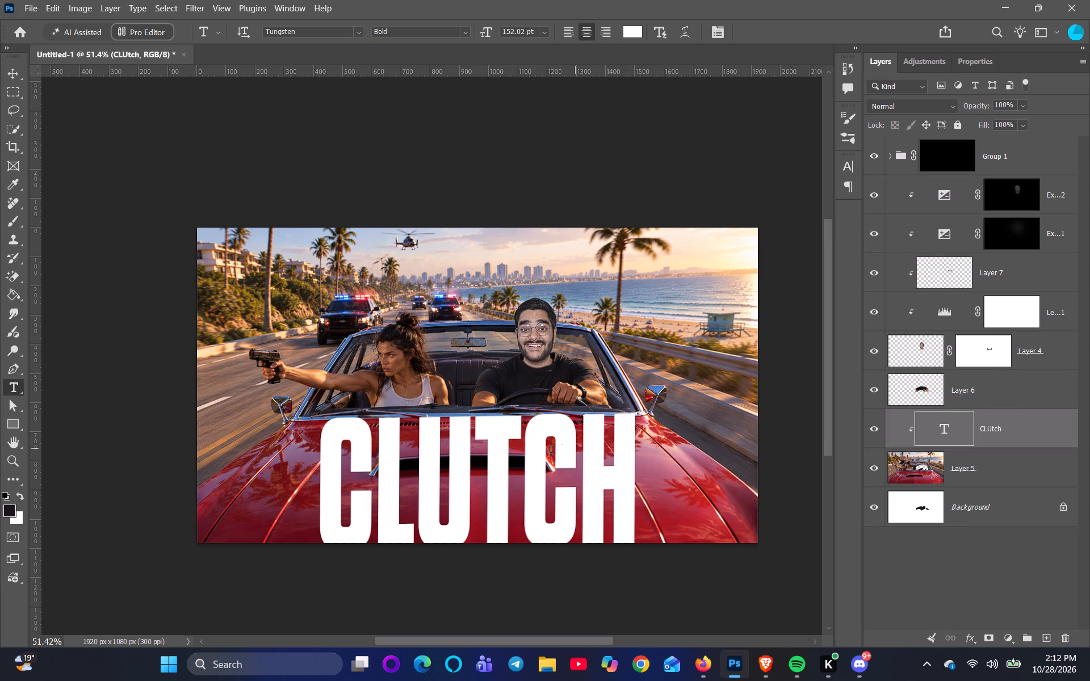
Extend the CLUTCH text box to the left and skew the lettering about 29°, at about 156 pt, to follow the hood.
left_click_drag(519, 461, 552, 464)
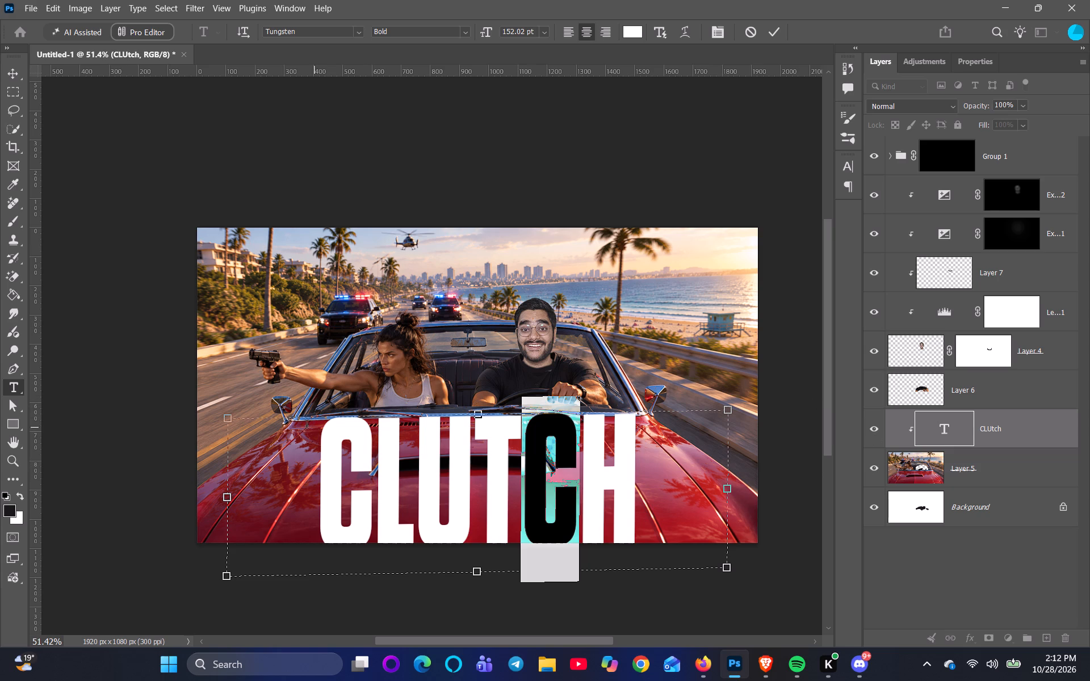
left_click_drag(228, 419, 168, 413)
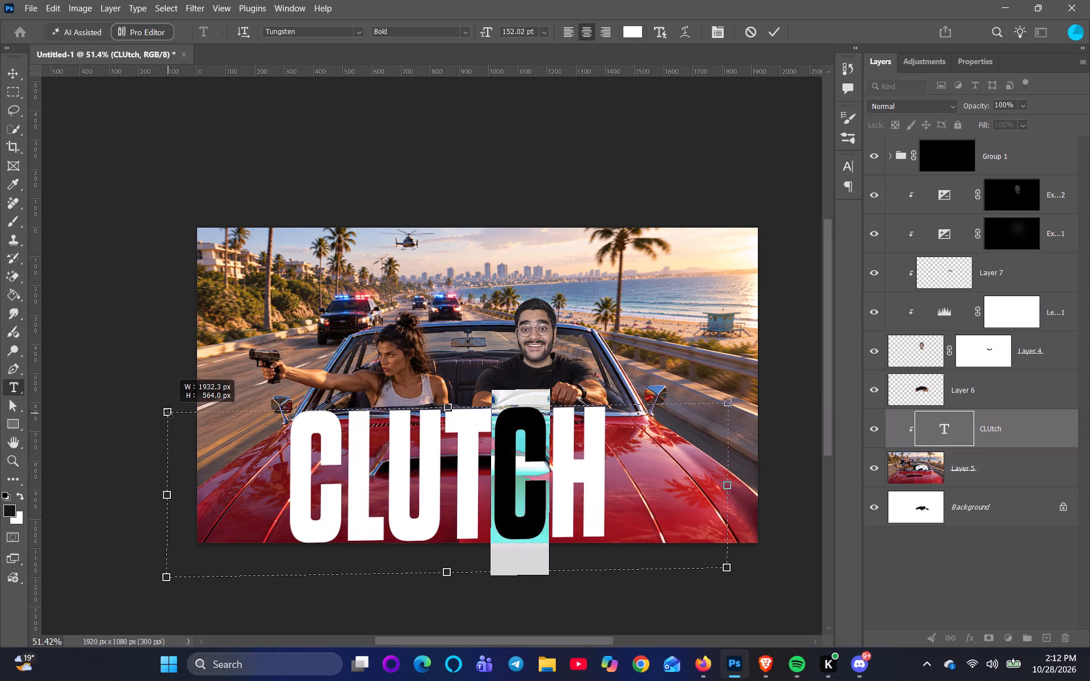
left_click_drag(168, 413, 199, 421)
left_click_drag(458, 575, 452, 565)
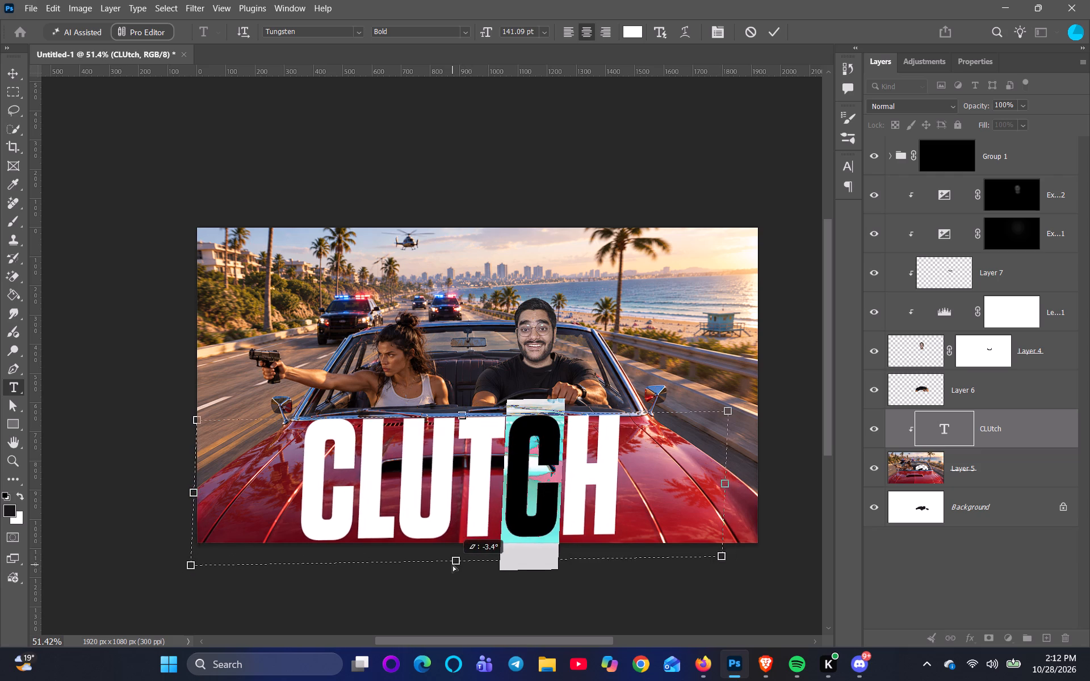
left_click_drag(452, 565, 496, 549)
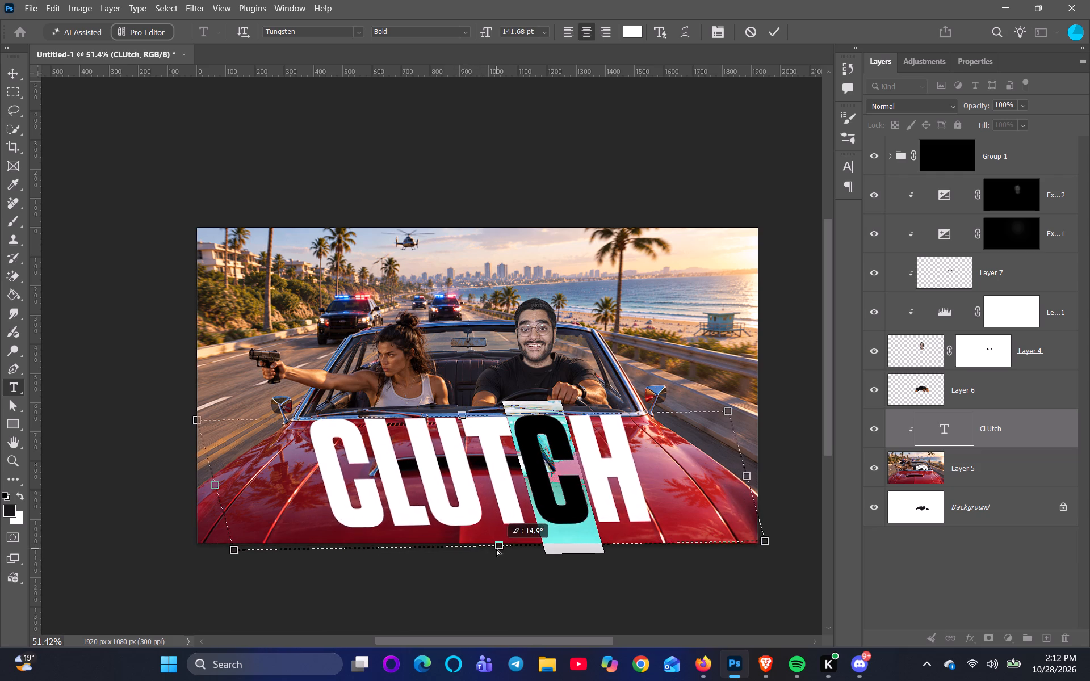
left_click_drag(496, 549, 538, 554)
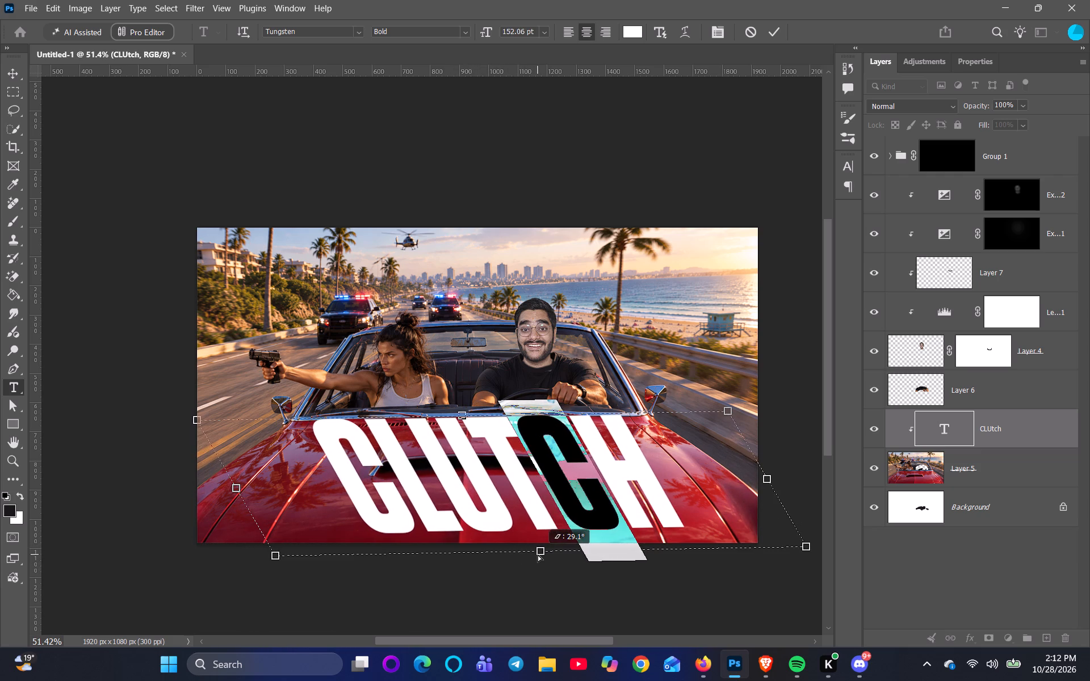
left_click_drag(538, 554, 536, 560)
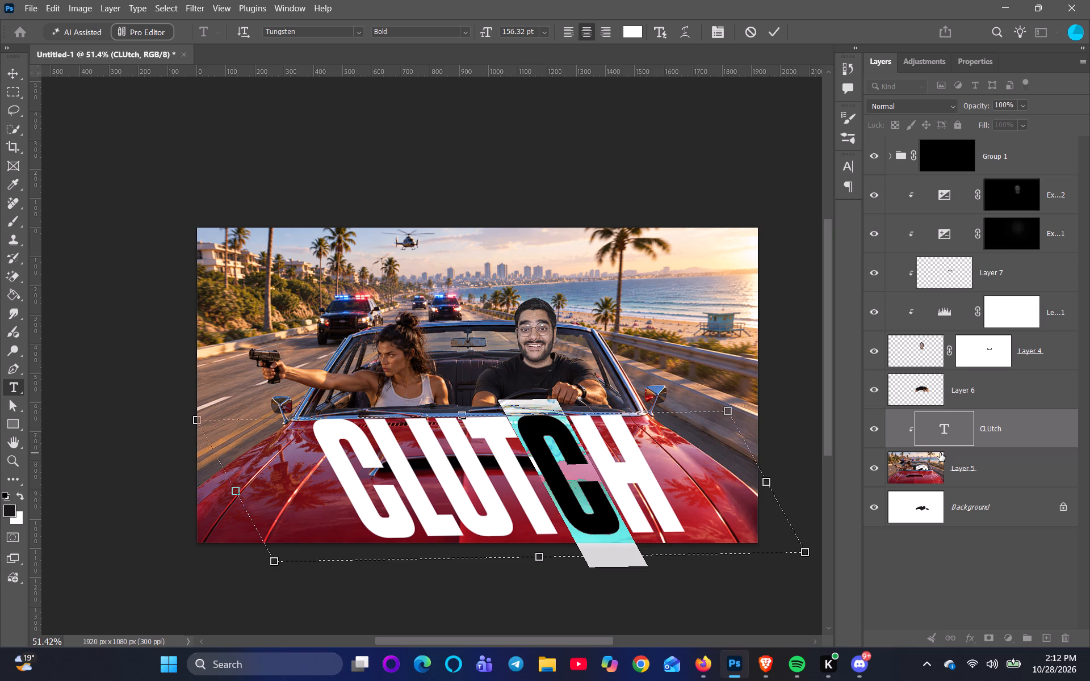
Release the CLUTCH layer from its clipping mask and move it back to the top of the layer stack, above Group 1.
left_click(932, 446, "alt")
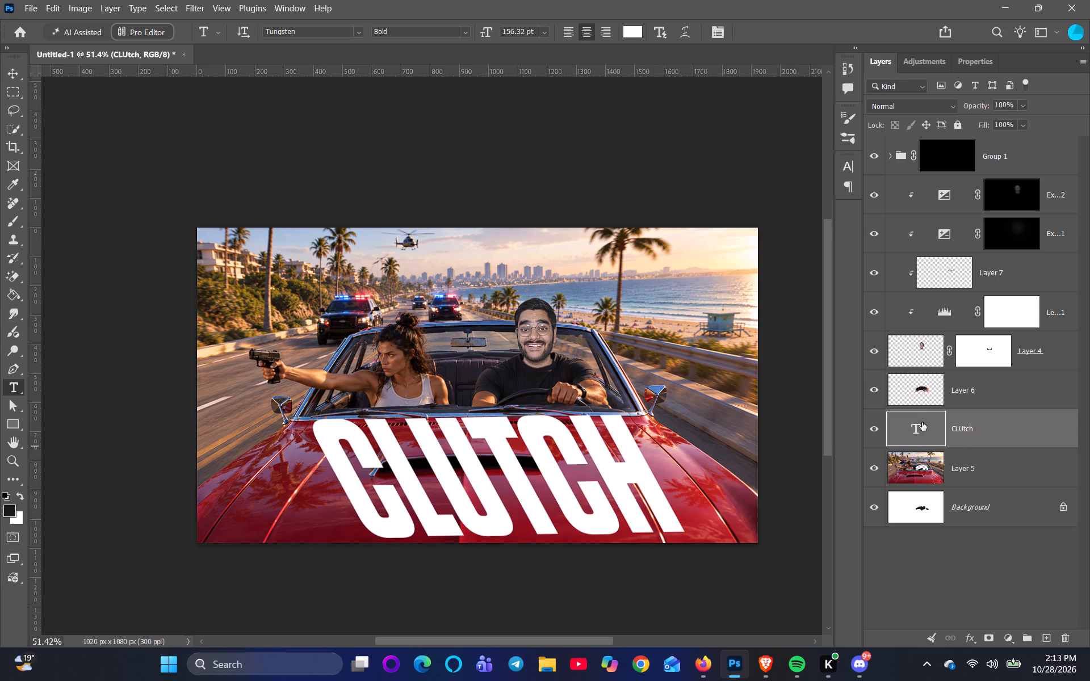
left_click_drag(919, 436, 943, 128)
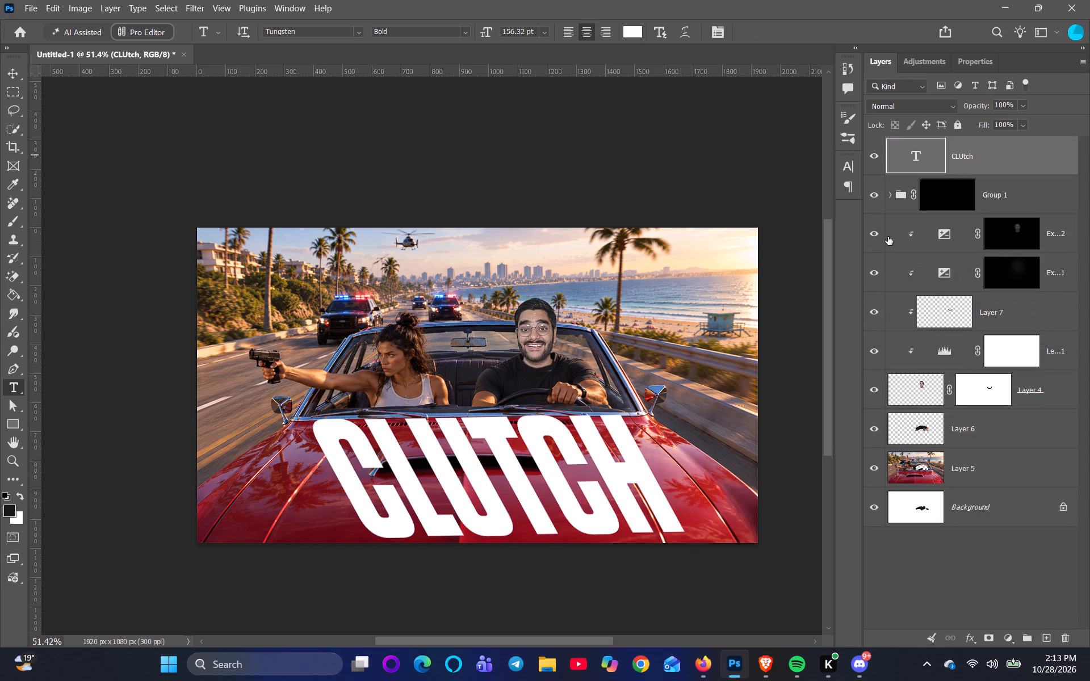
Enlarge the CLUTCH text box to about 106% and reposition it over the hood at about X 981, Y 909 px.
left_click(5, 82)
left_click_drag(183, 481, 158, 489)
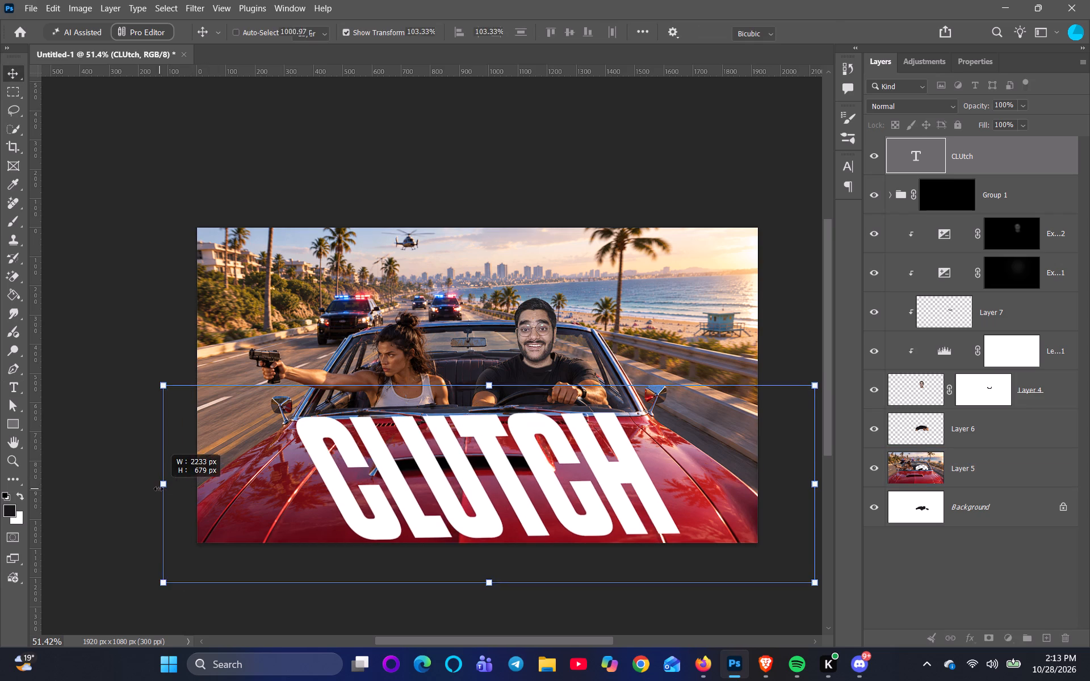
left_click_drag(158, 489, 146, 493)
left_click_drag(344, 474, 346, 487)
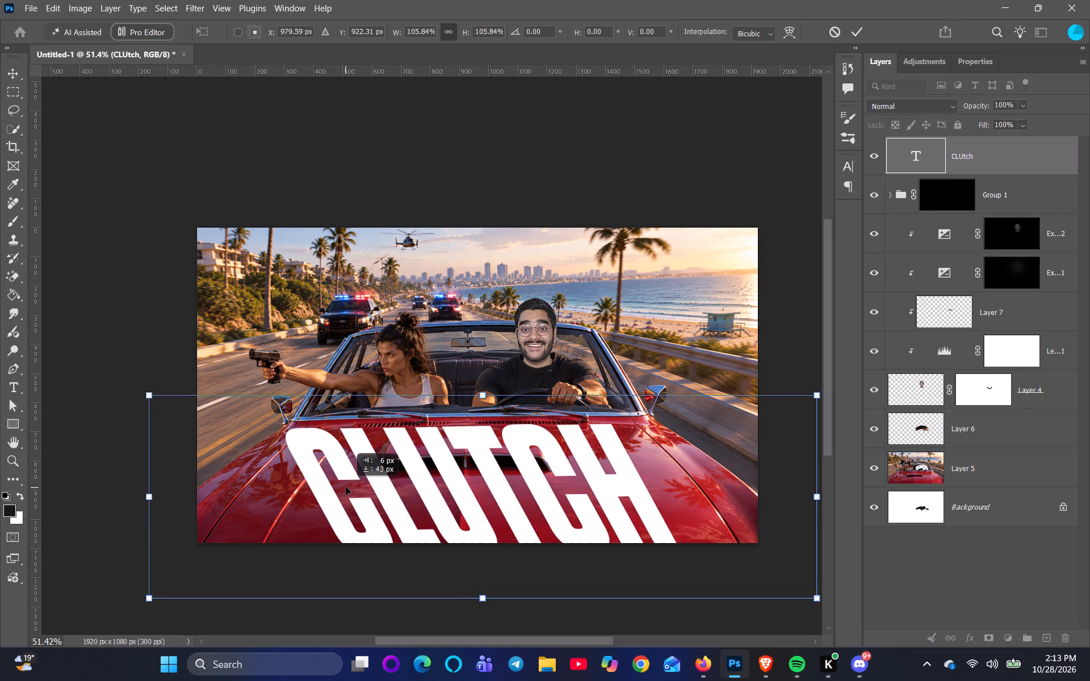
left_click_drag(346, 487, 342, 484)
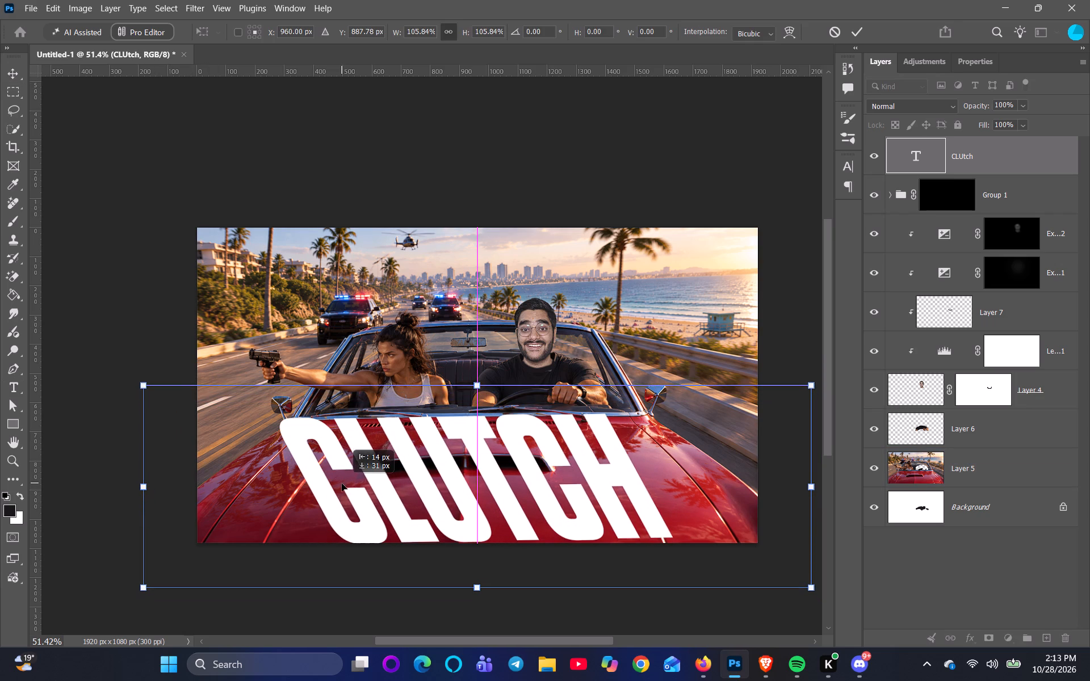
left_click_drag(342, 484, 342, 484)
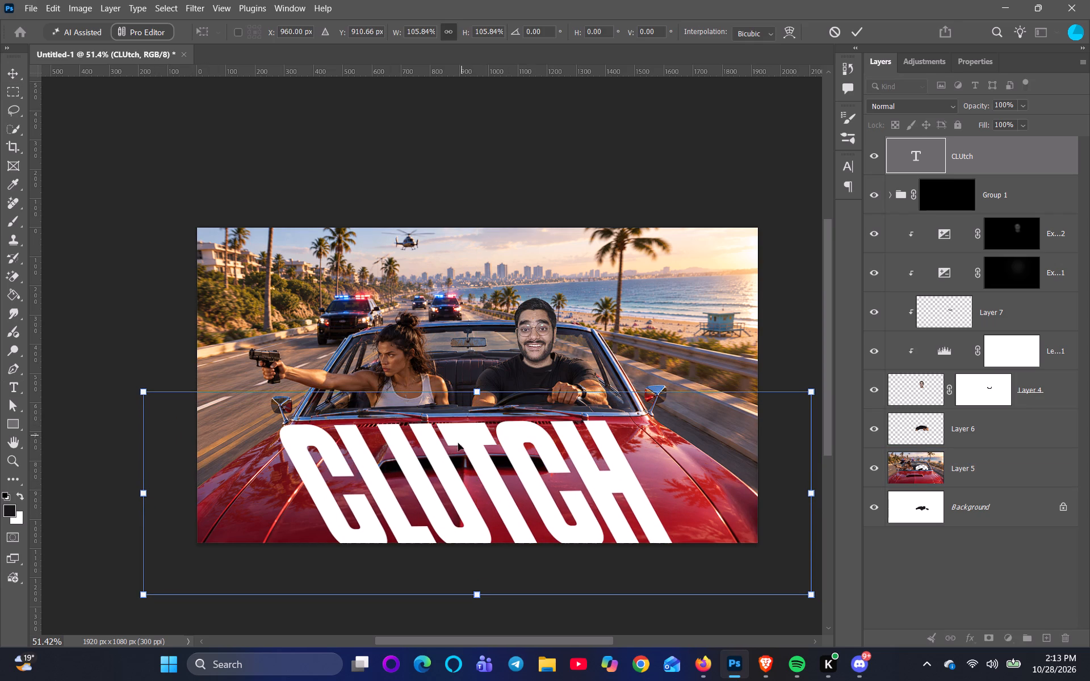
left_click_drag(447, 468, 453, 468)
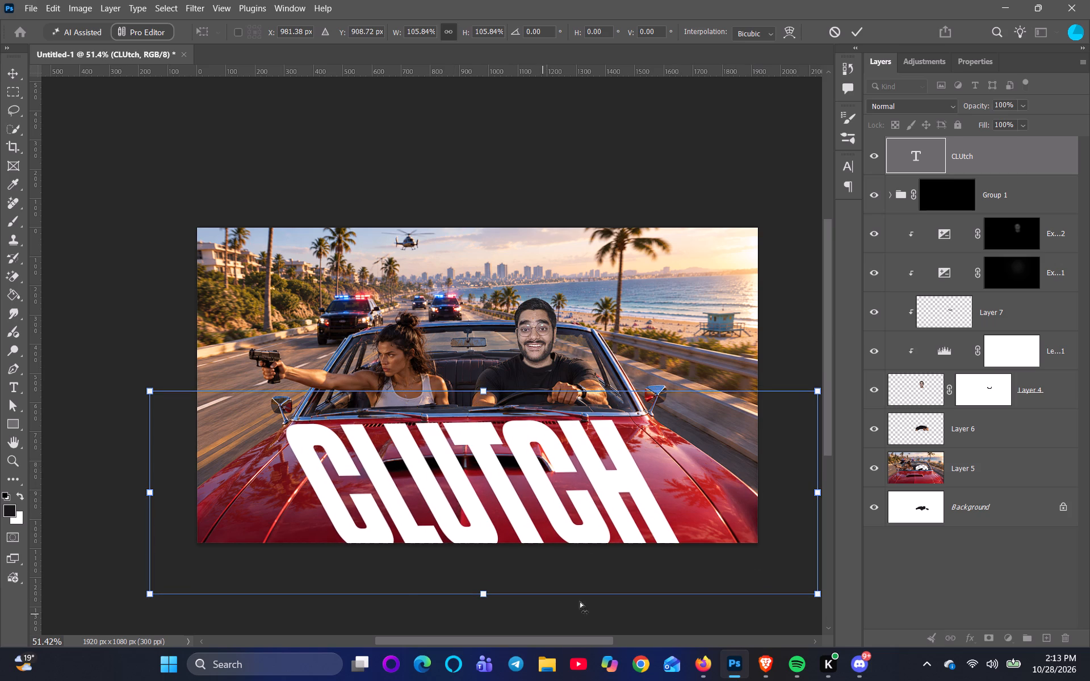
Skew the CLUTCH lettering to about -13° and flatten it to about 83% height, shifting it to sit within the hood.
left_click_drag(480, 596, 423, 579, "ctrl")
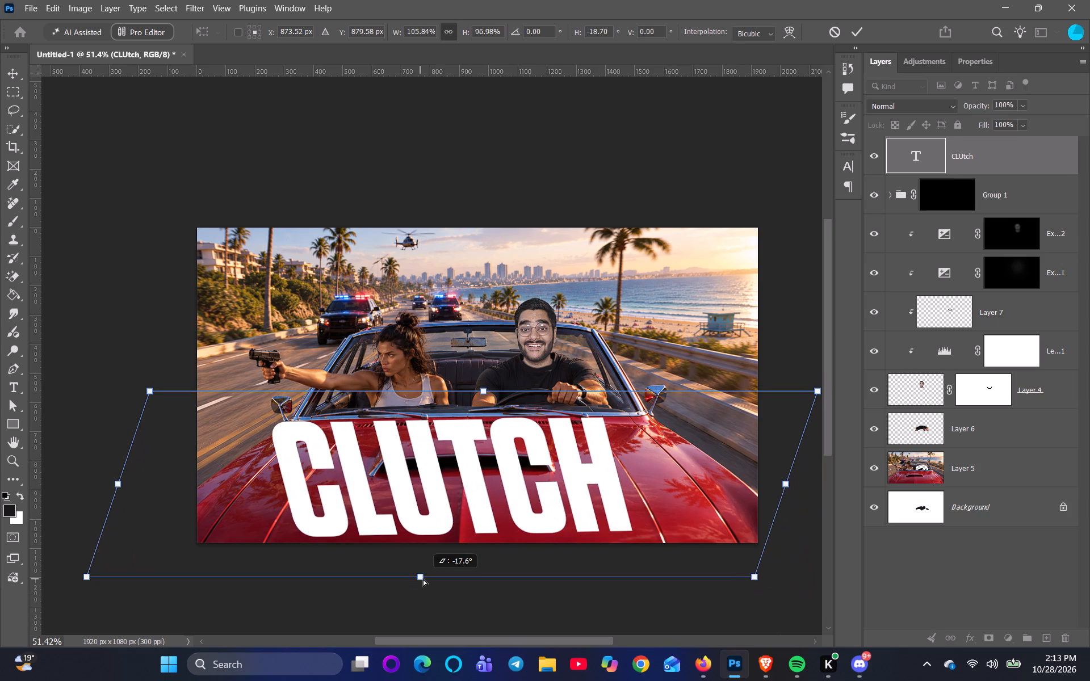
left_click_drag(423, 579, 425, 579, "ctrl")
left_click_drag(476, 506, 489, 514, "ctrl")
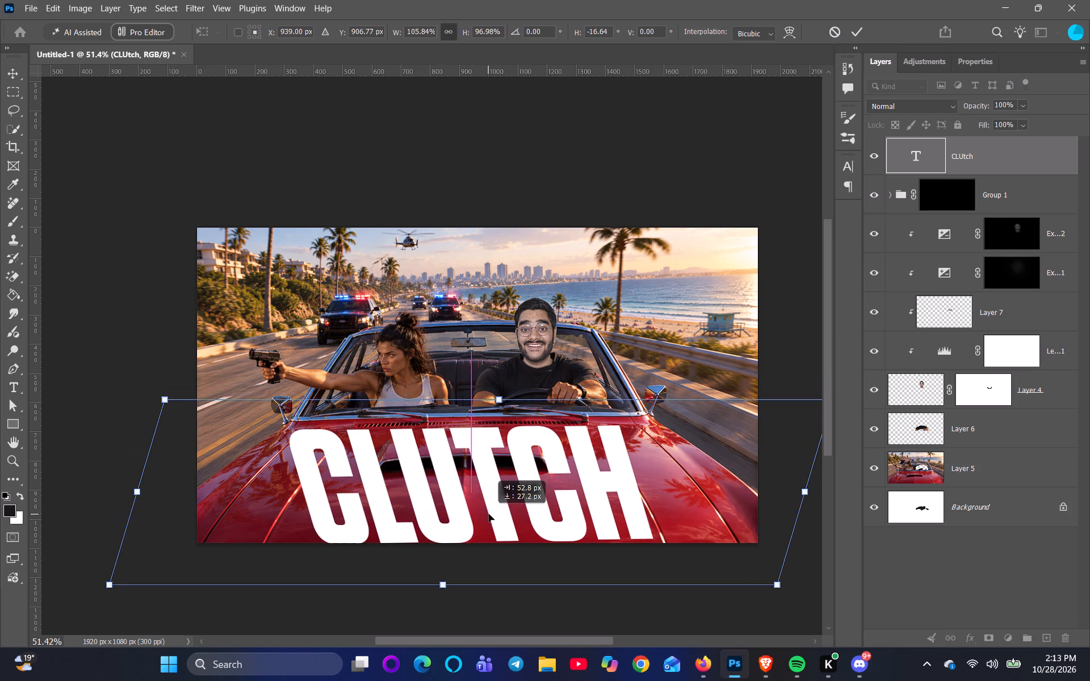
left_click_drag(489, 514, 489, 511, "ctrl")
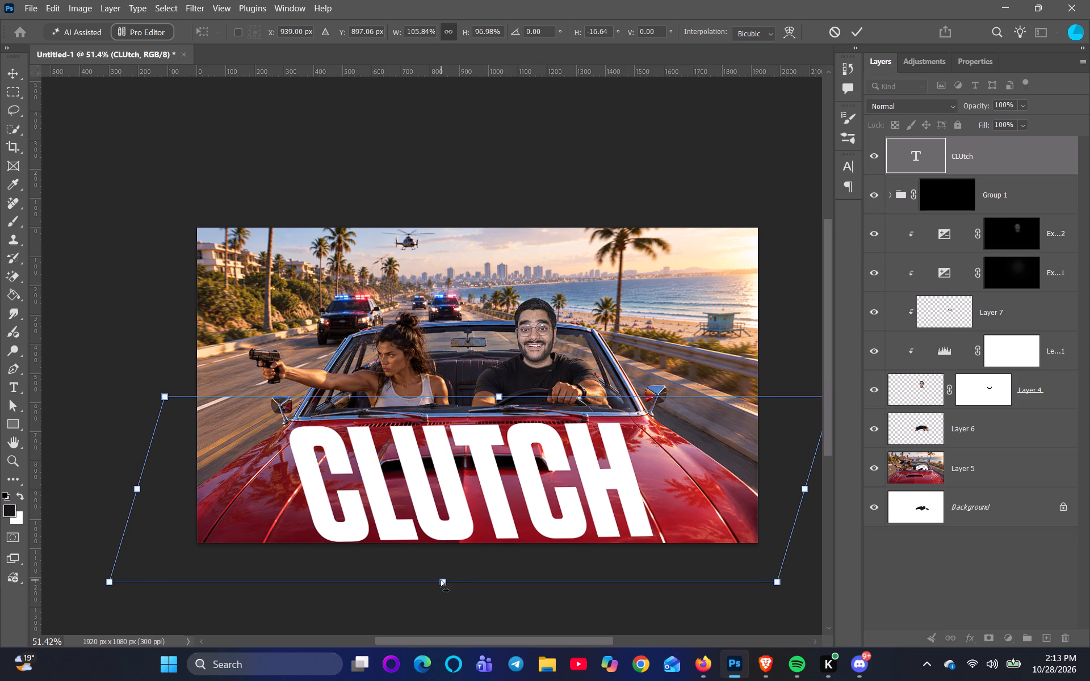
left_click_drag(441, 580, 452, 565, "ctrl")
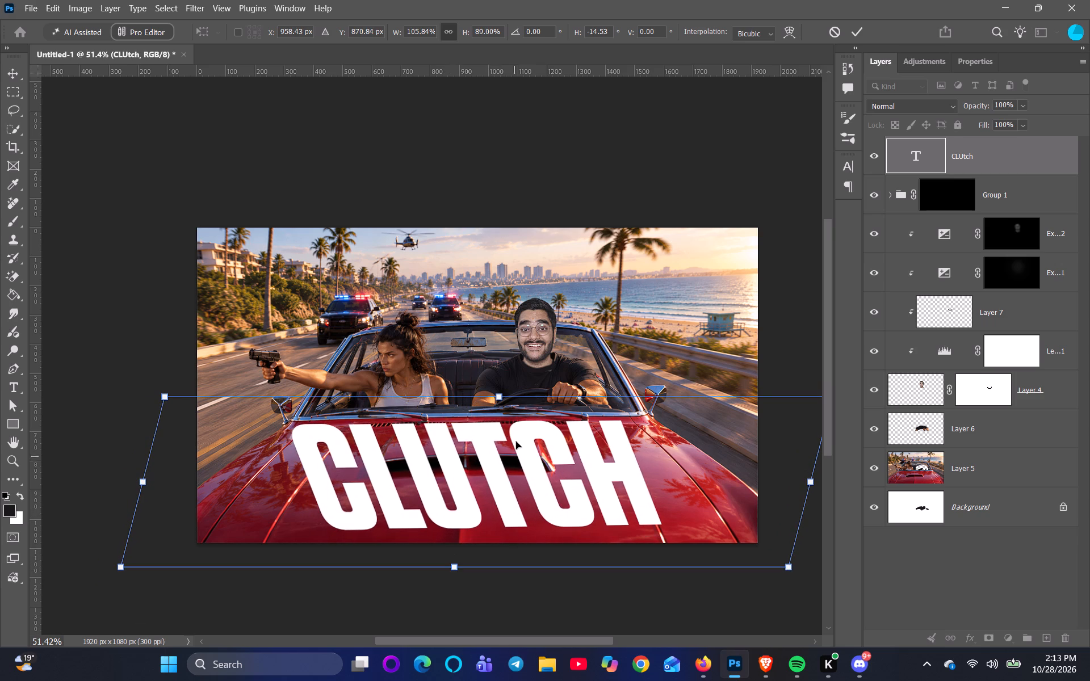
left_click_drag(495, 390, 487, 403, "ctrl")
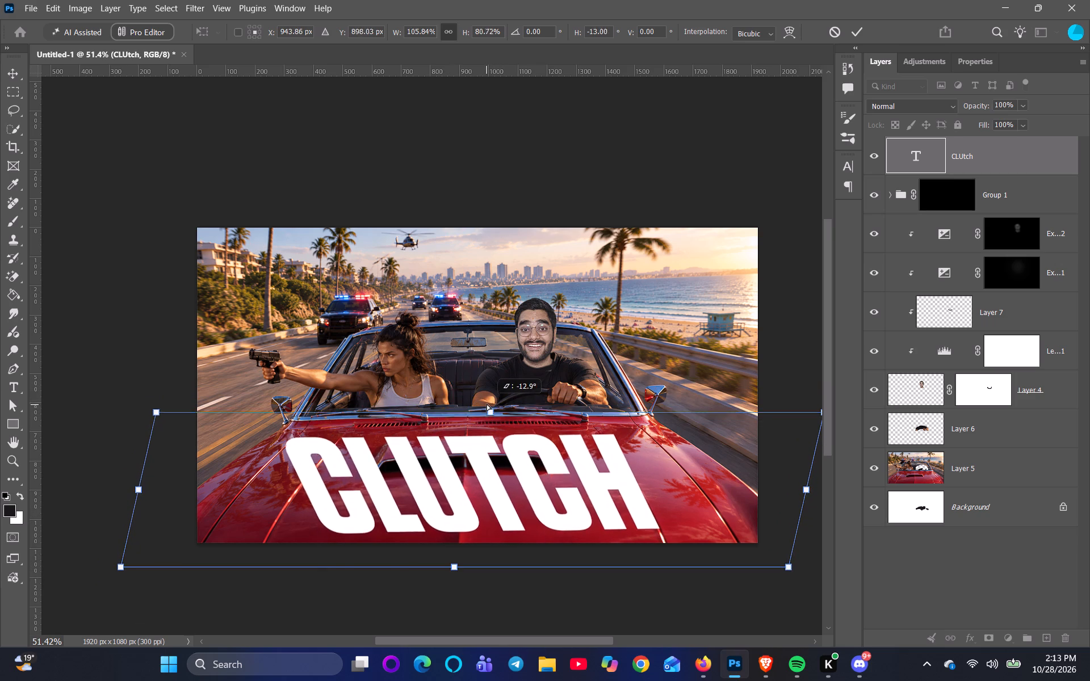
left_click_drag(487, 403, 488, 401, "ctrl")
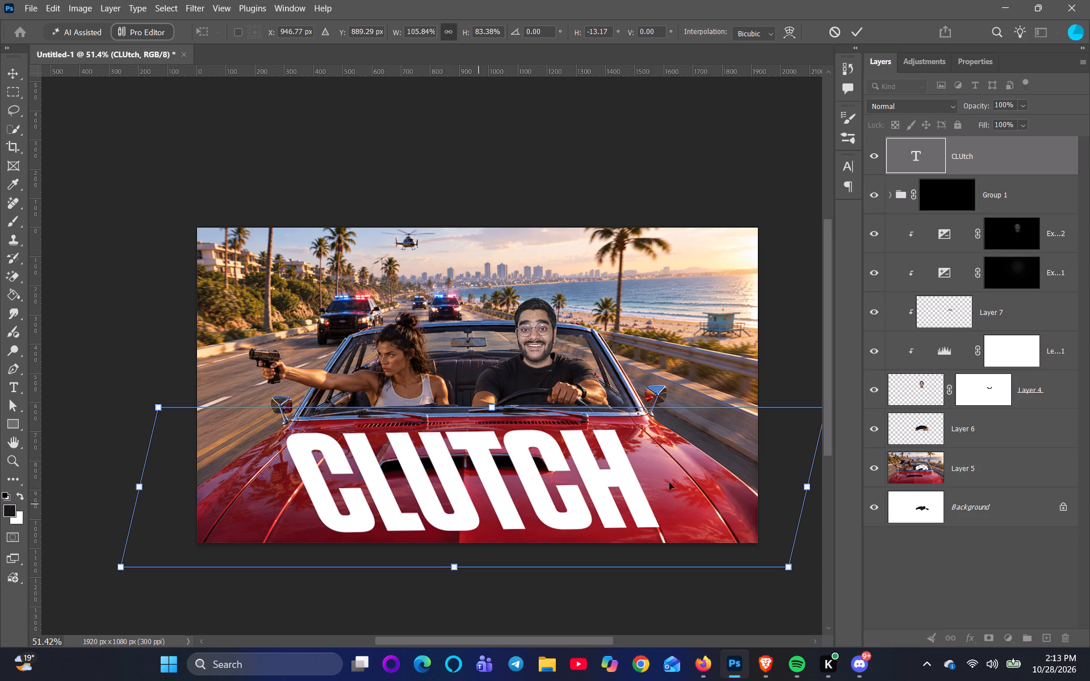
Extend the CLUTCH text box on both sides to about 120% width and 95% height so the lettering spans the hood.
left_click_drag(806, 486, 811, 485)
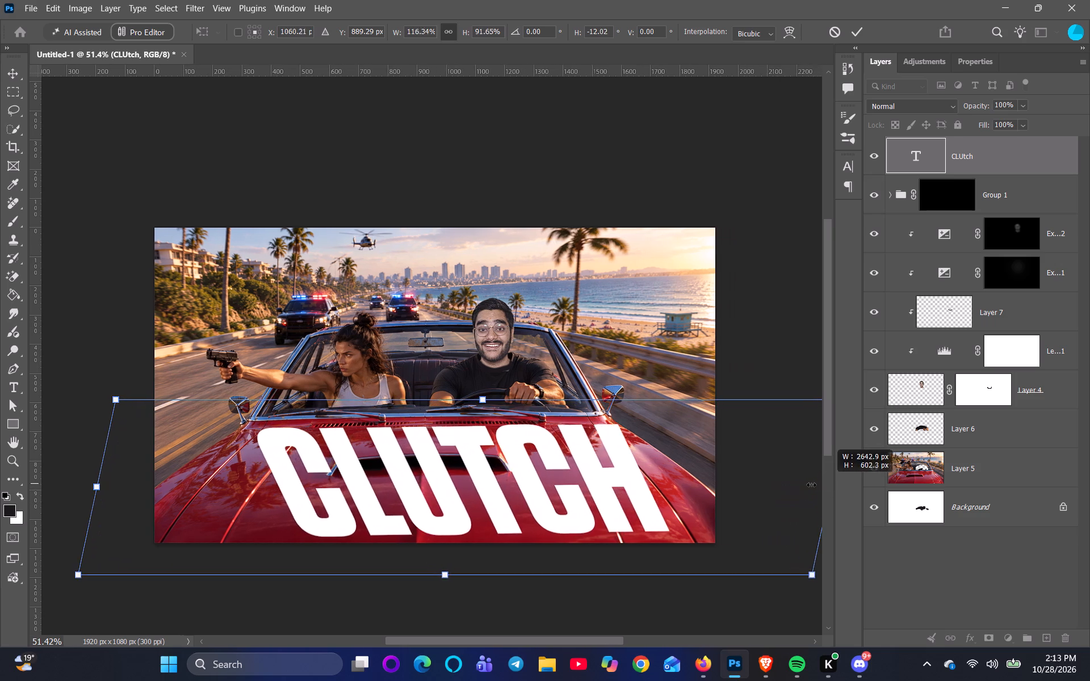
left_click_drag(811, 485, 811, 485)
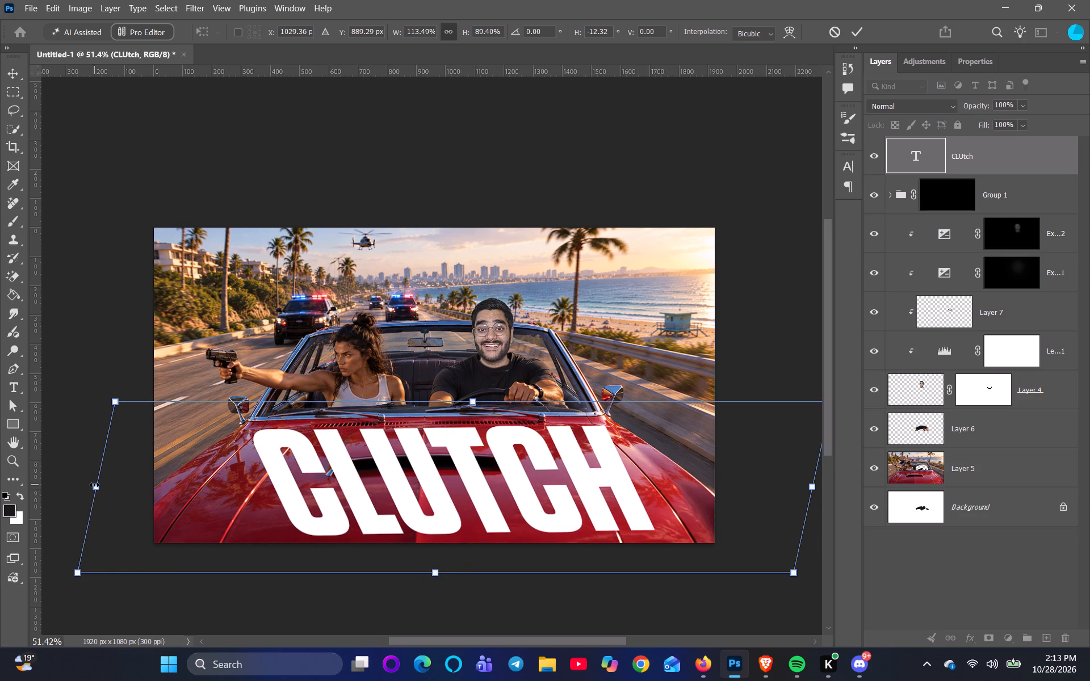
left_click_drag(94, 485, 52, 483)
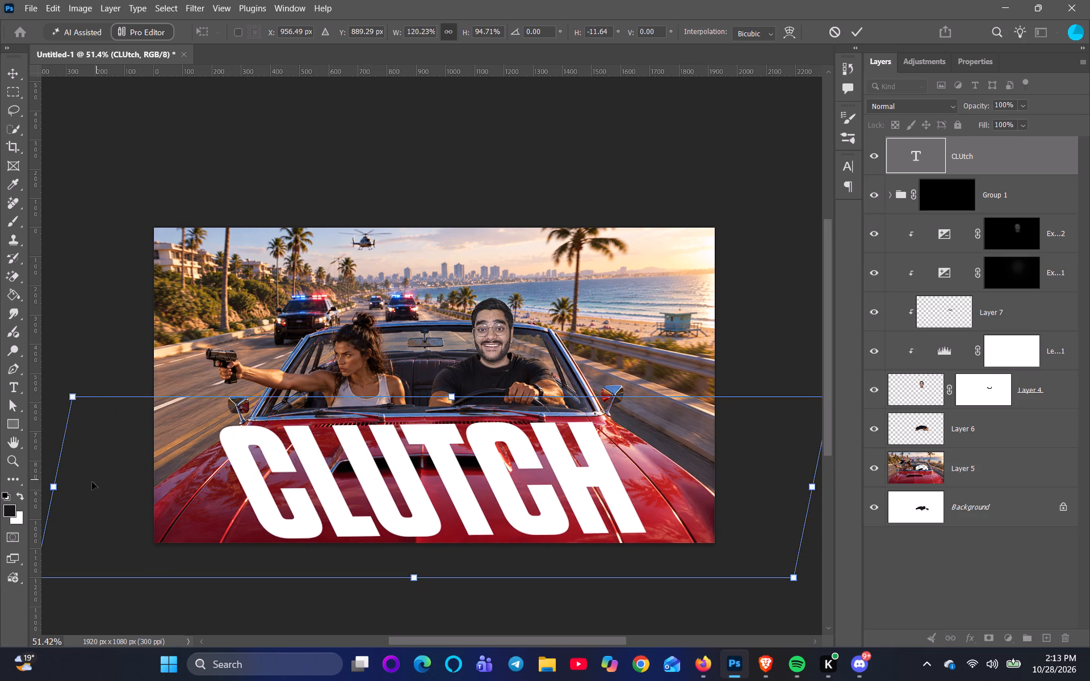
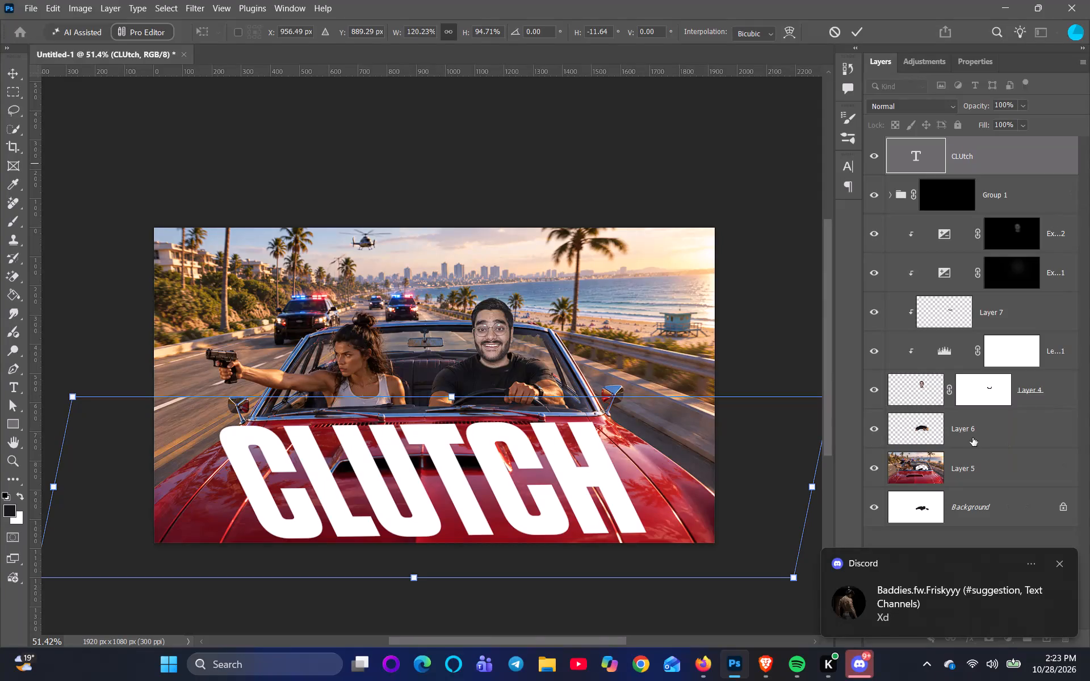
Examine how the CLUTCH lettering sits on the car's hood, both up close and across the whole composite.
scroll(769, 484, "down", 3)
scroll(634, 448, "up", 6)
scroll(514, 440, "down", 5)
scroll(510, 421, "up", 5)
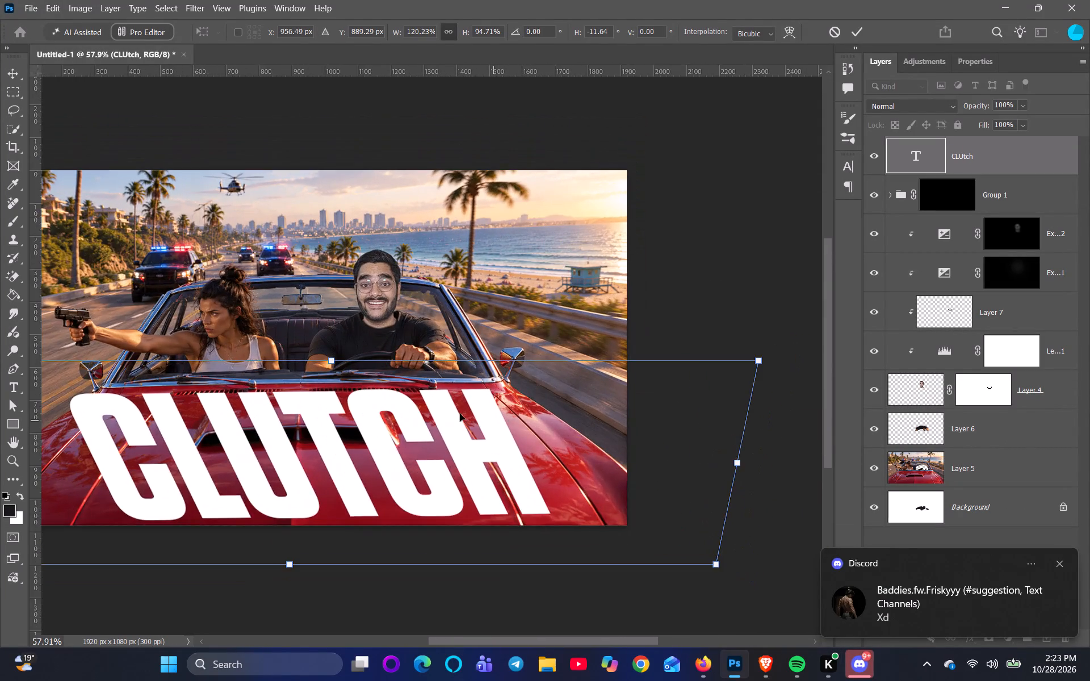
scroll(460, 414, "up", 2)
scroll(472, 410, "down", 5)
scroll(110, 388, "down", 5)
scroll(280, 375, "up", 14)
scroll(294, 375, "down", 2)
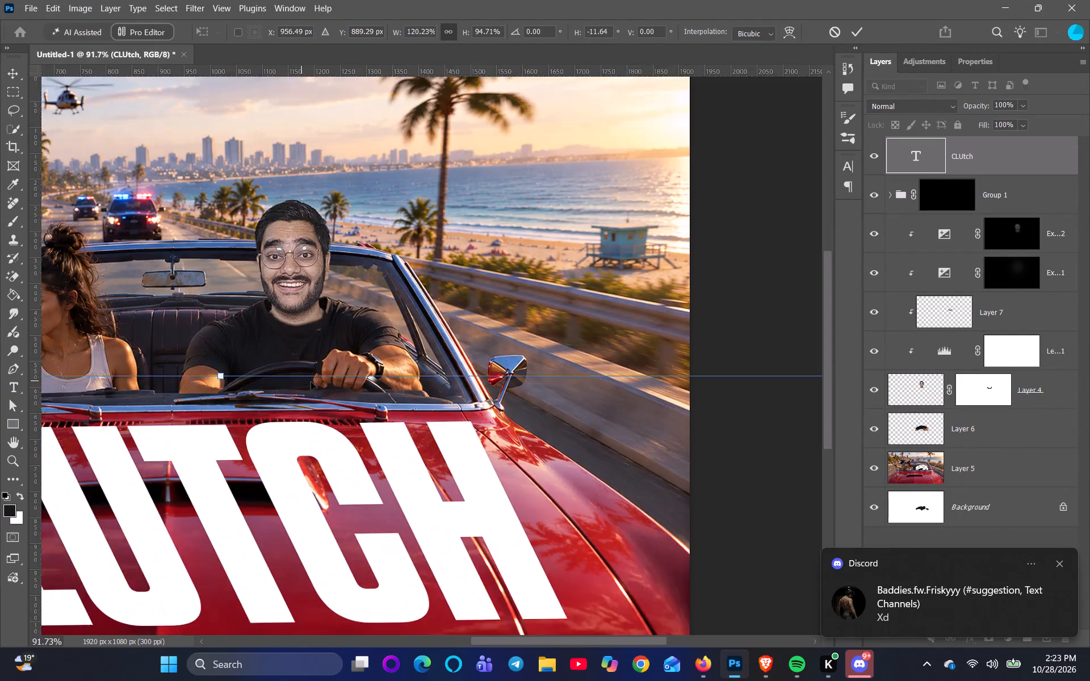
scroll(311, 382, "down", 8)
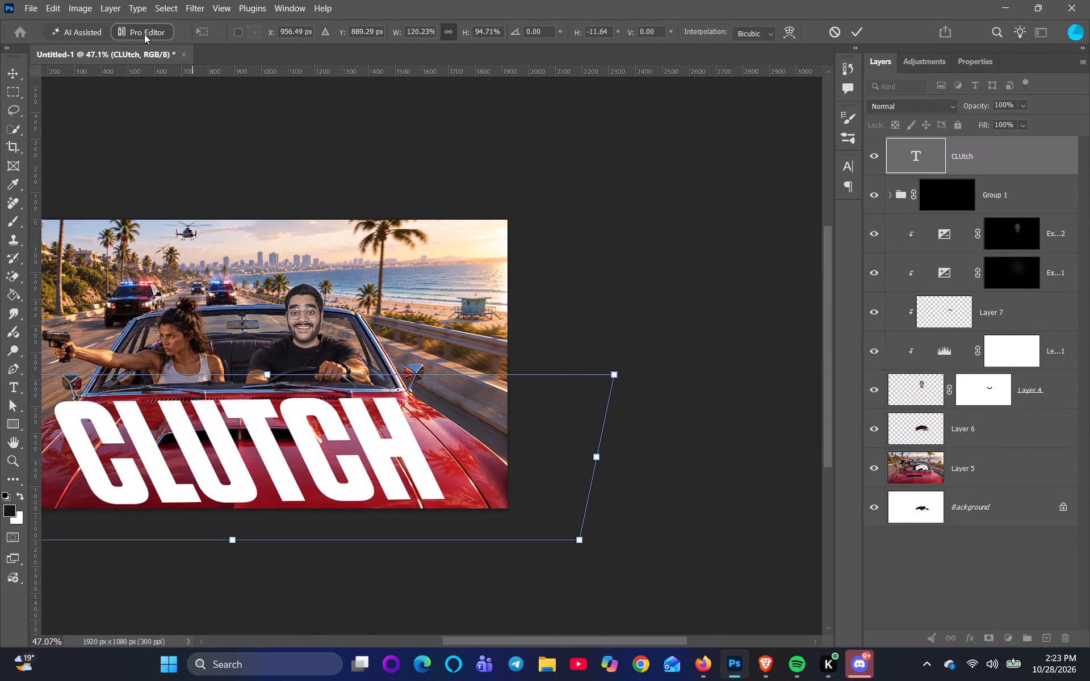
Apply the pending transform to the CLUTCH text and select Group 1.
left_click(22, 32)
left_click(987, 202)
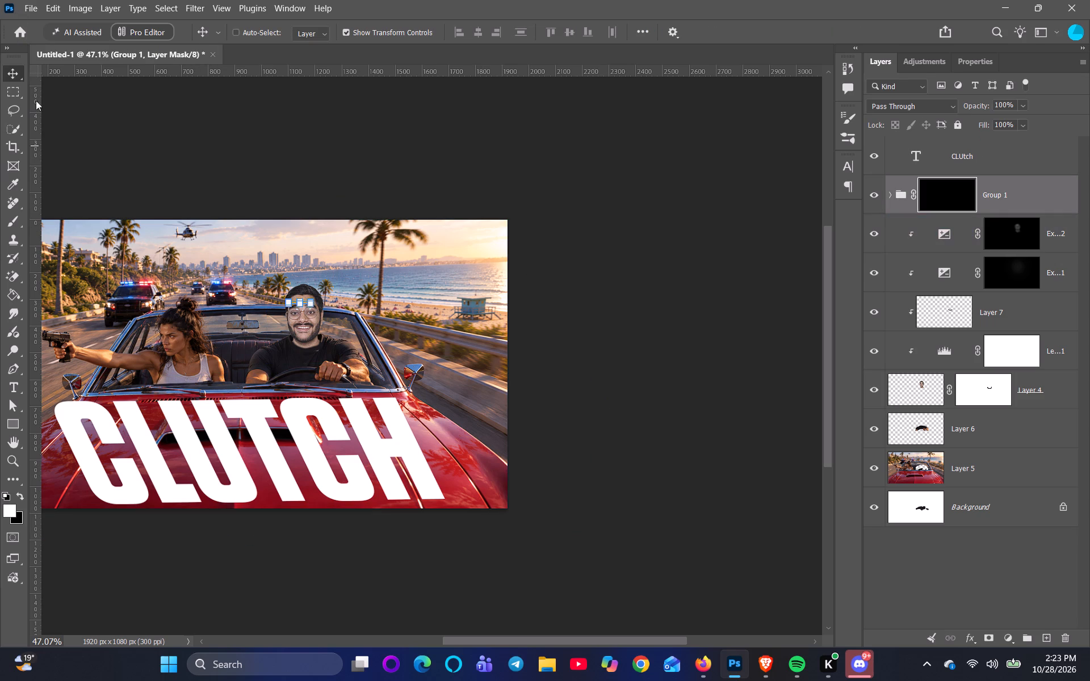
Create a new blank document from the recent 1920 x 1080 px custom preset at 300 ppi.
left_click(20, 30)
scroll(246, 137, "down", 4)
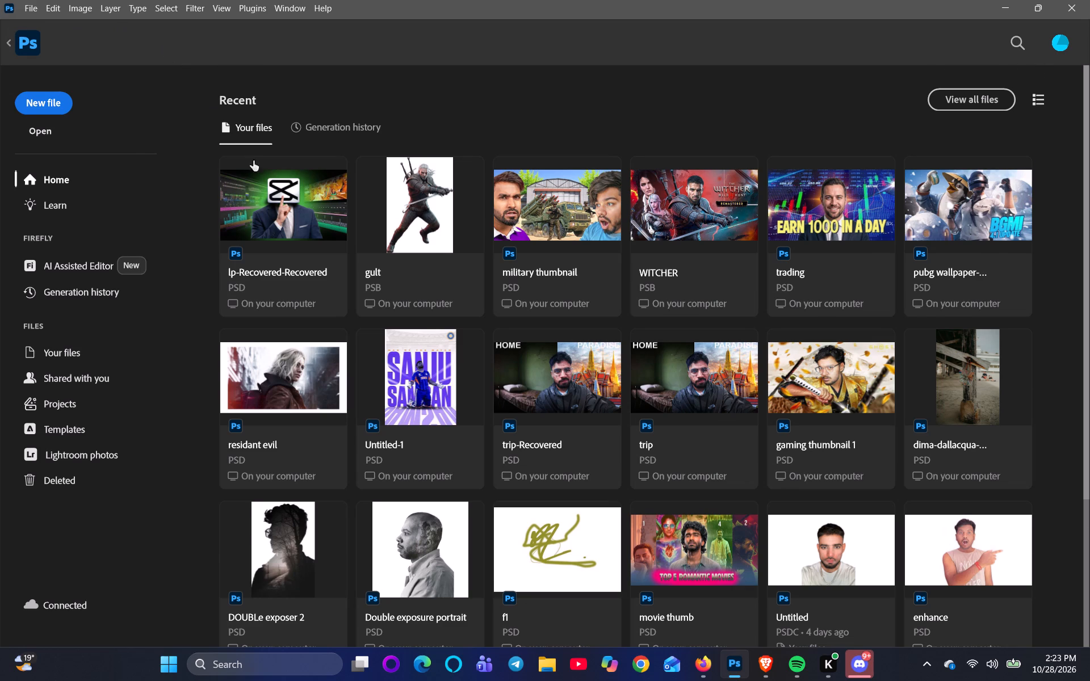
left_click(49, 99)
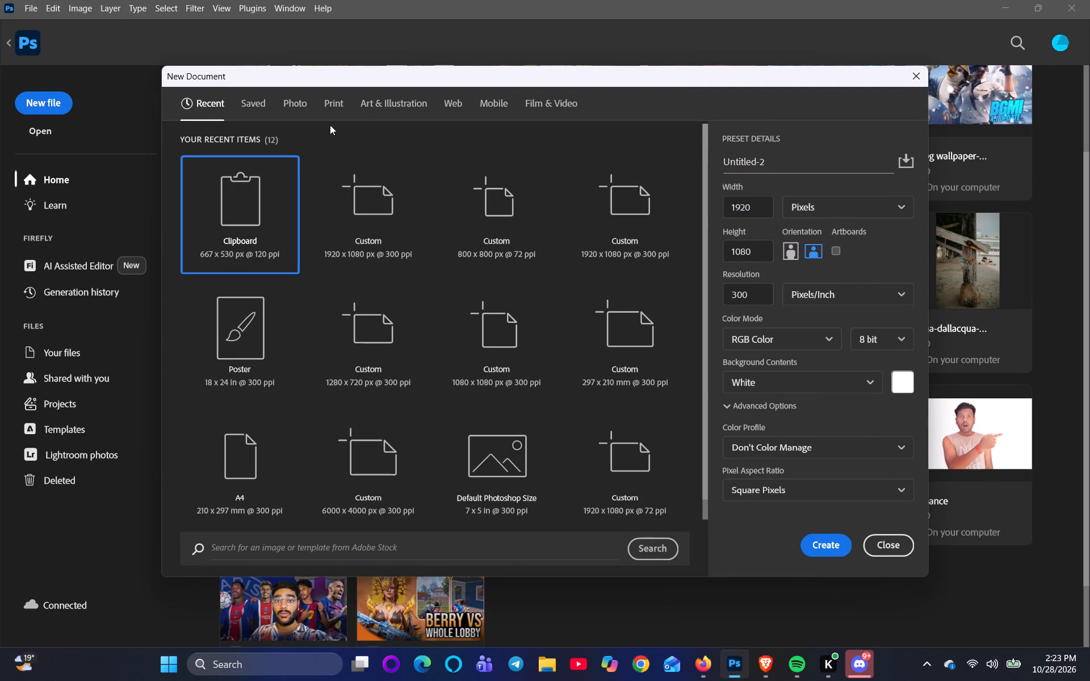
left_click(373, 216)
left_click(837, 548)
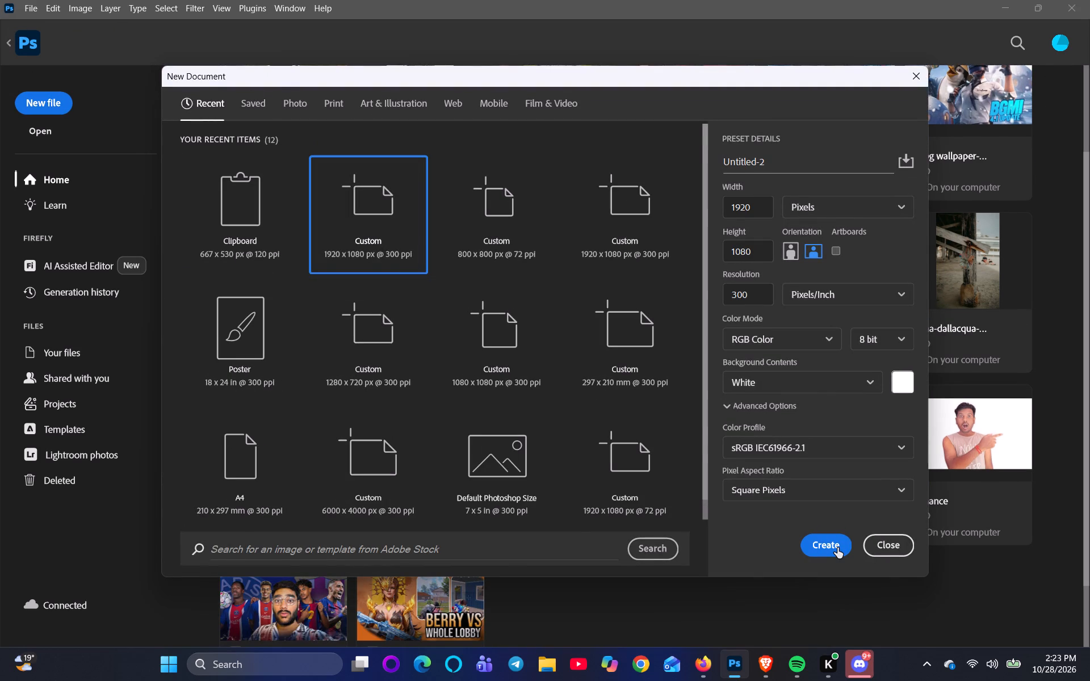
Save the Untitled-1 car composite as a Photoshop file named "gta chase" in the Downloads folder.
left_click(147, 56)
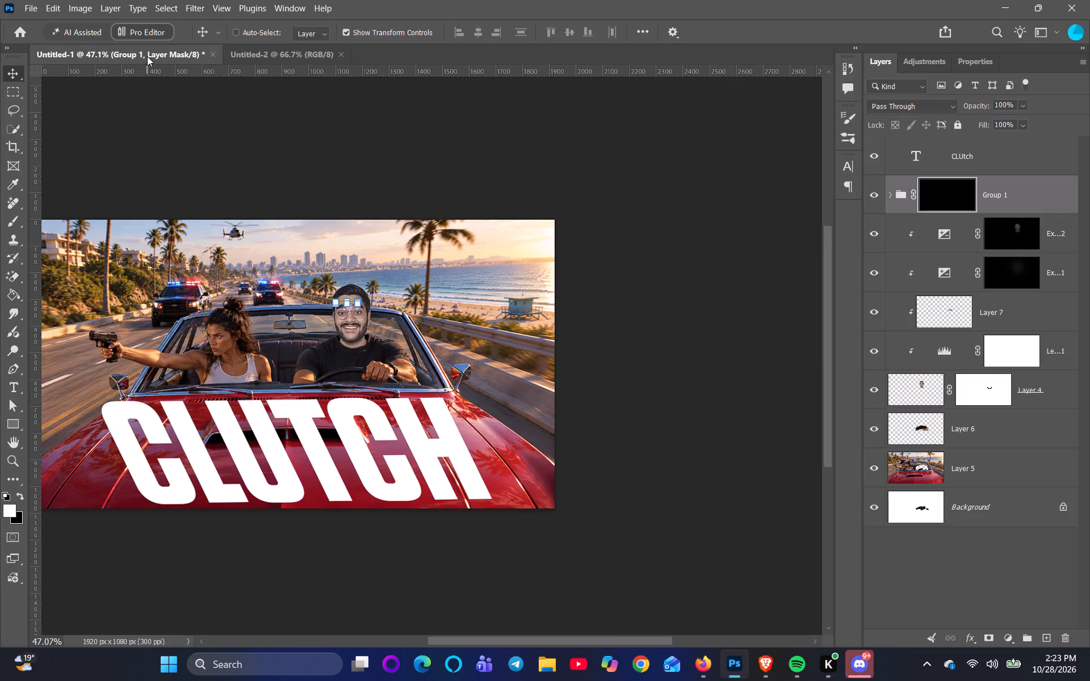
left_click(26, 12)
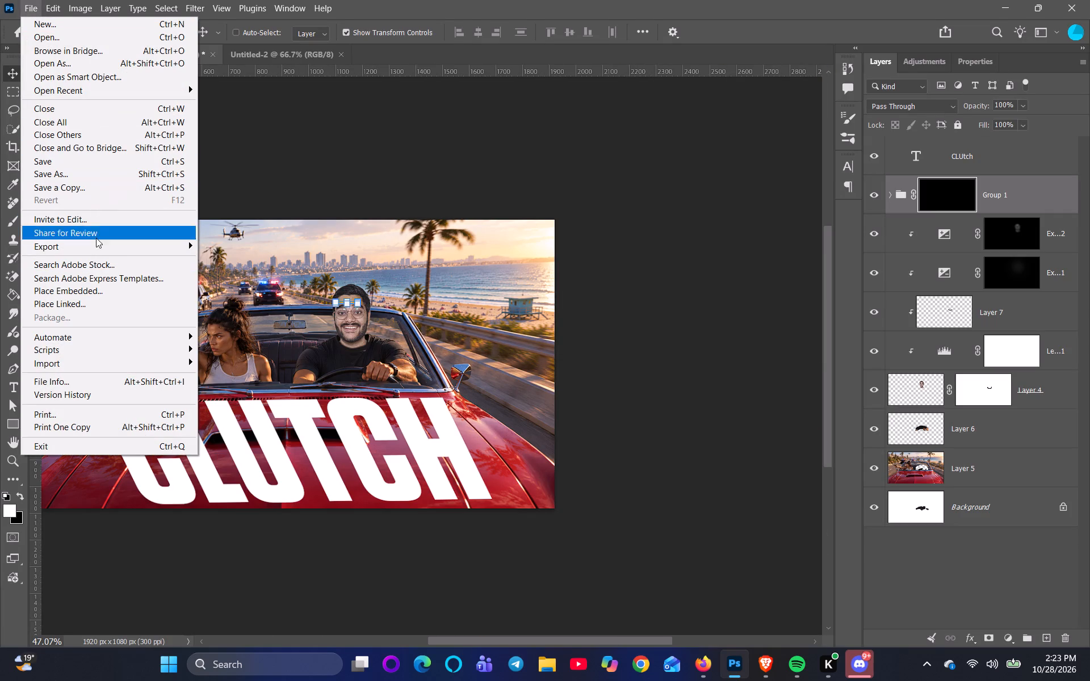
left_click(94, 158)
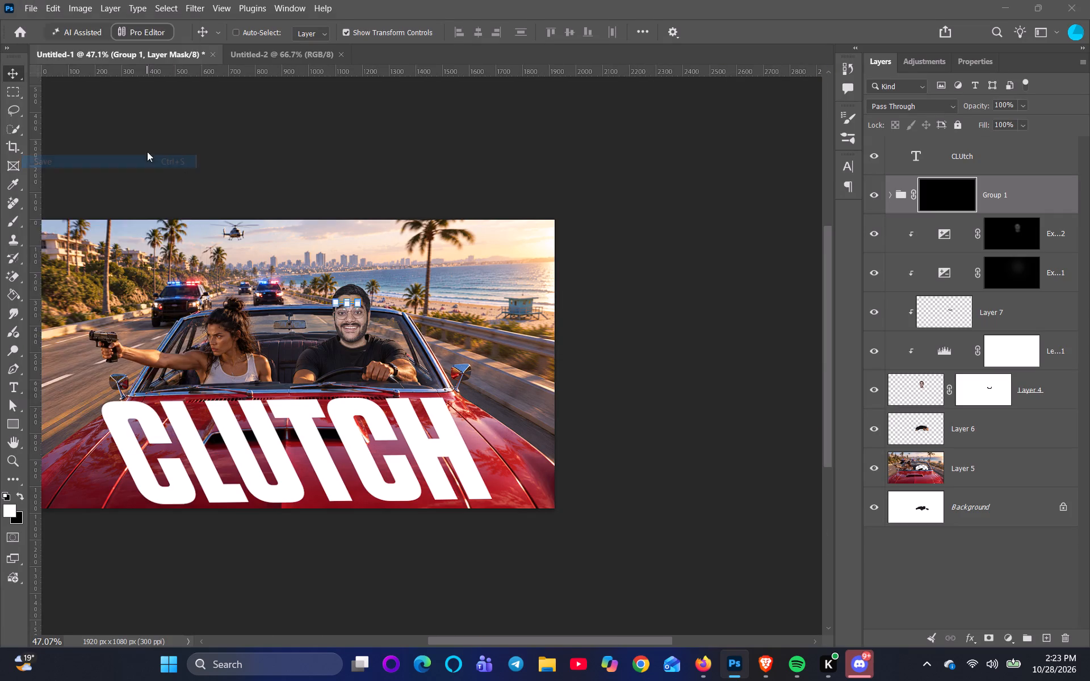
key("BackSpace")
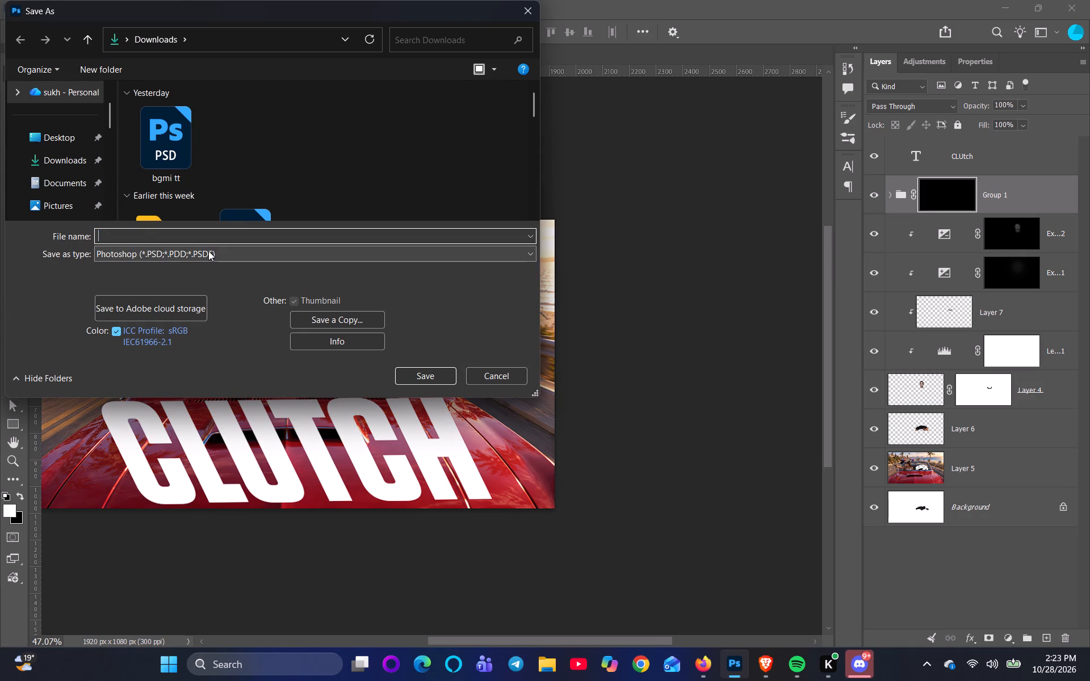
key("g")
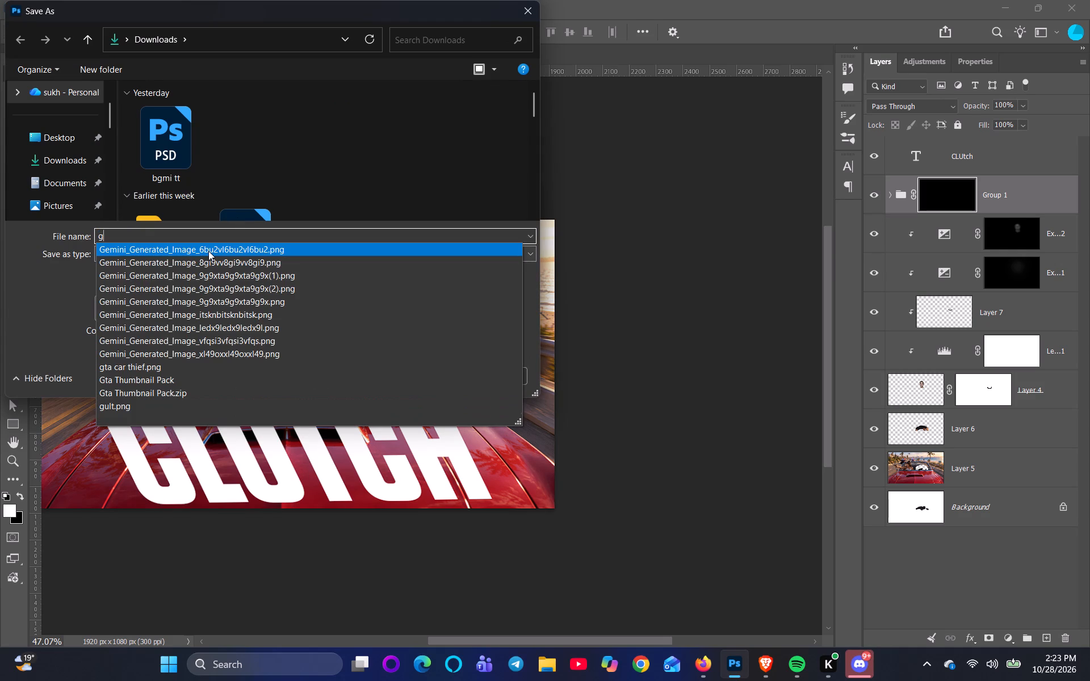
type("ta")
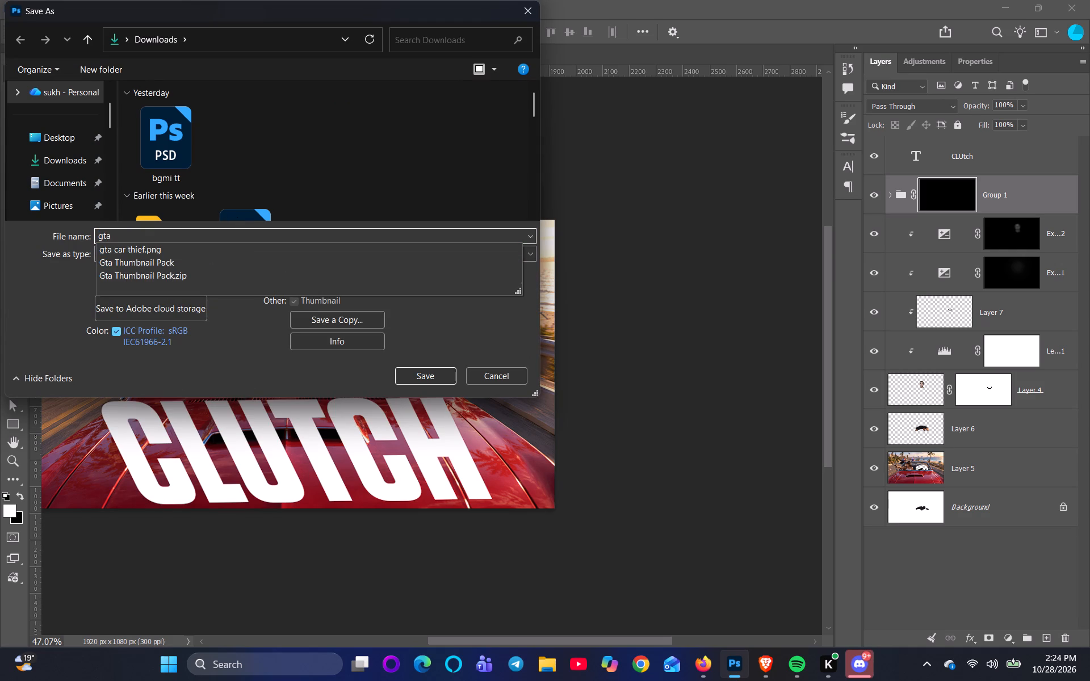
key("space")
type("chase")
key("Return")
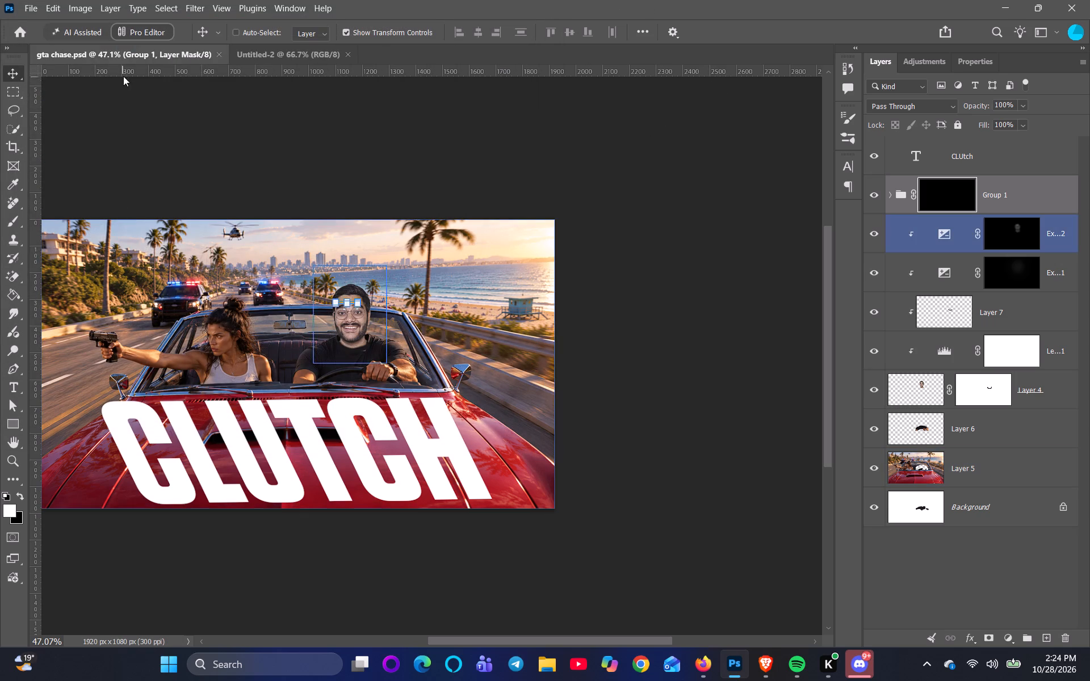
Switch to the blank Untitled-2 document.
left_click(266, 49)
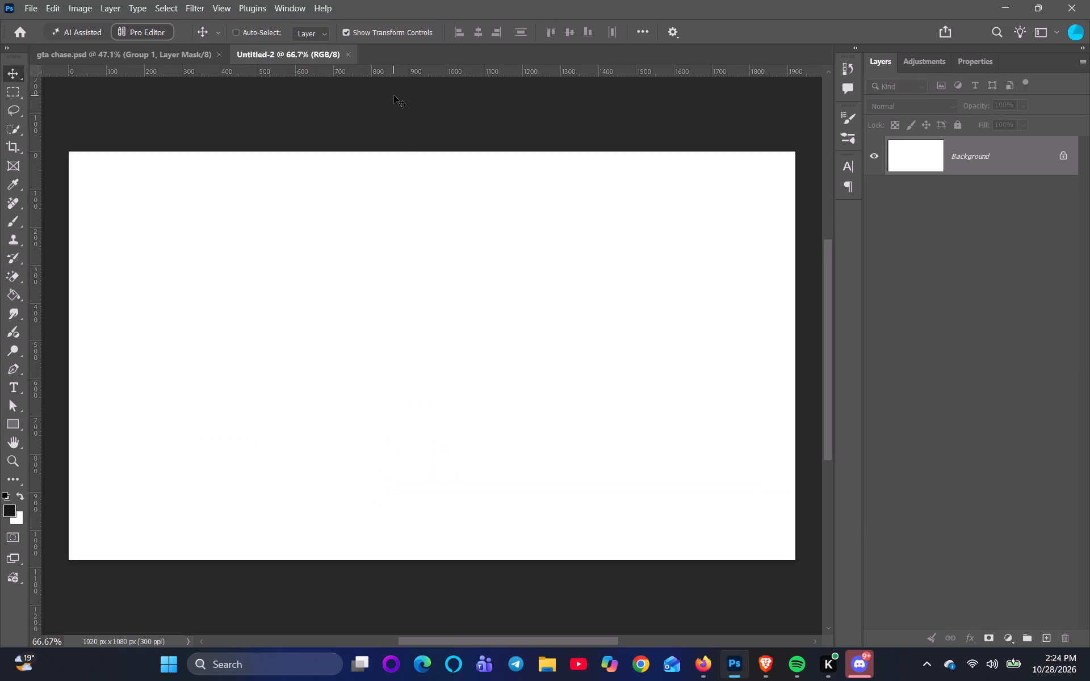
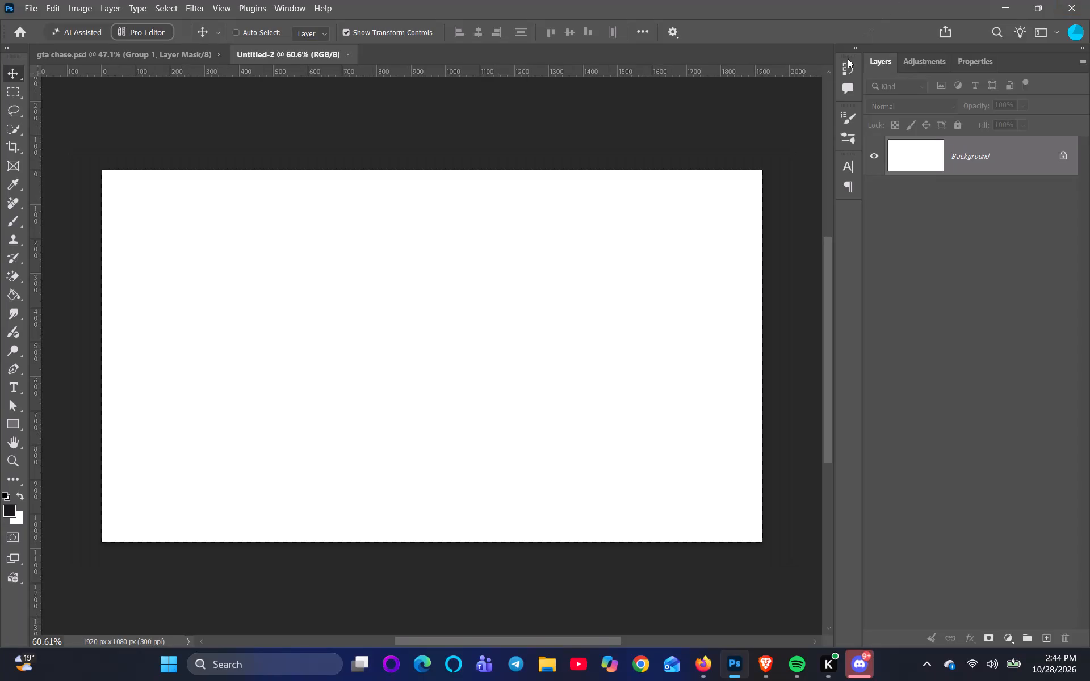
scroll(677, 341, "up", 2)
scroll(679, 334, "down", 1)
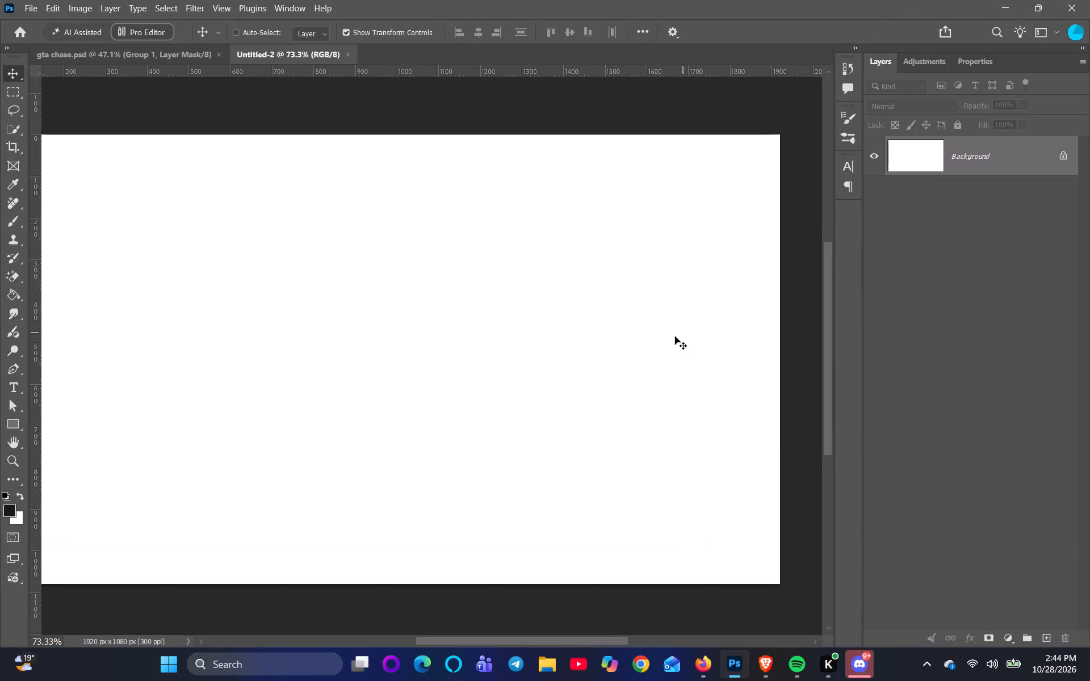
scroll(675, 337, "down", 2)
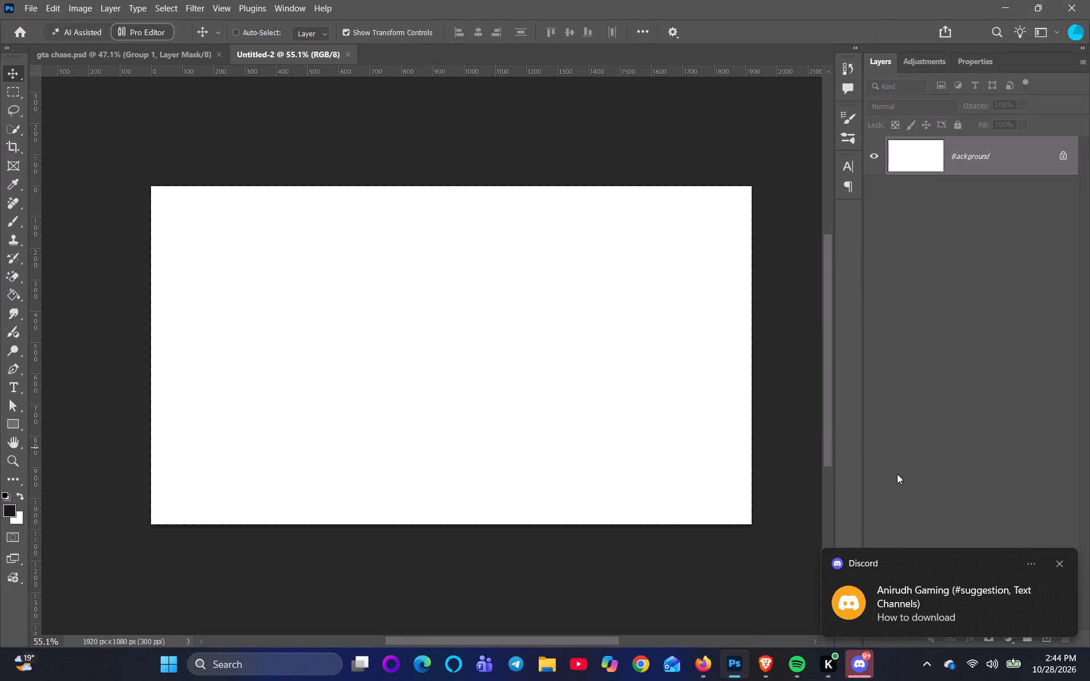
Dismiss the Discord notification covering the workspace.
left_click(1058, 561)
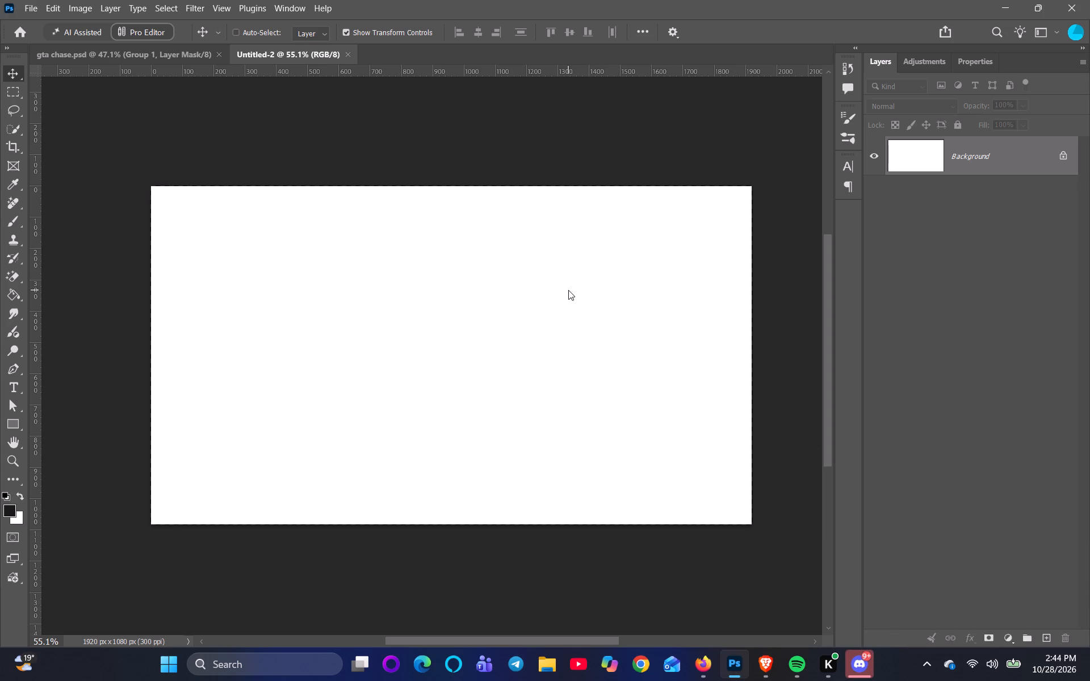
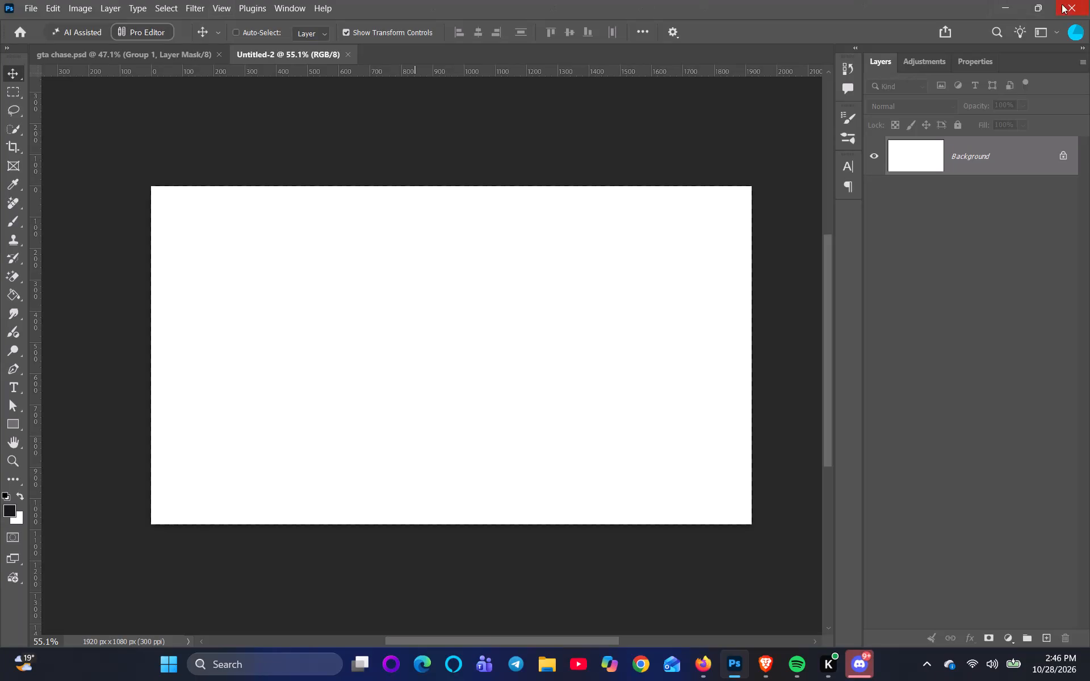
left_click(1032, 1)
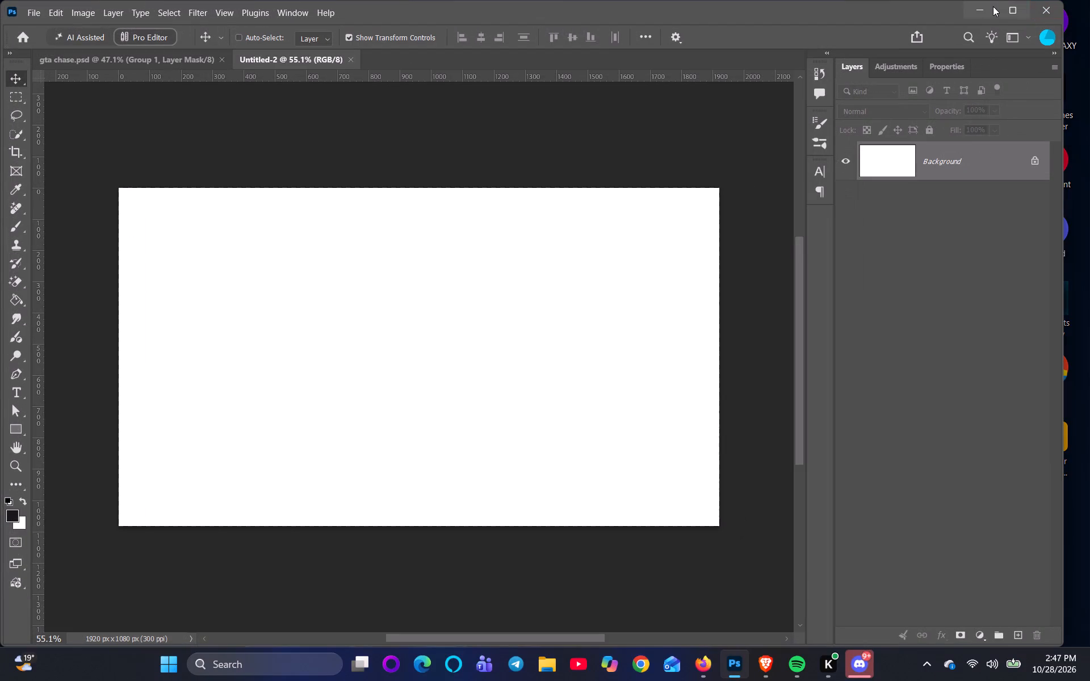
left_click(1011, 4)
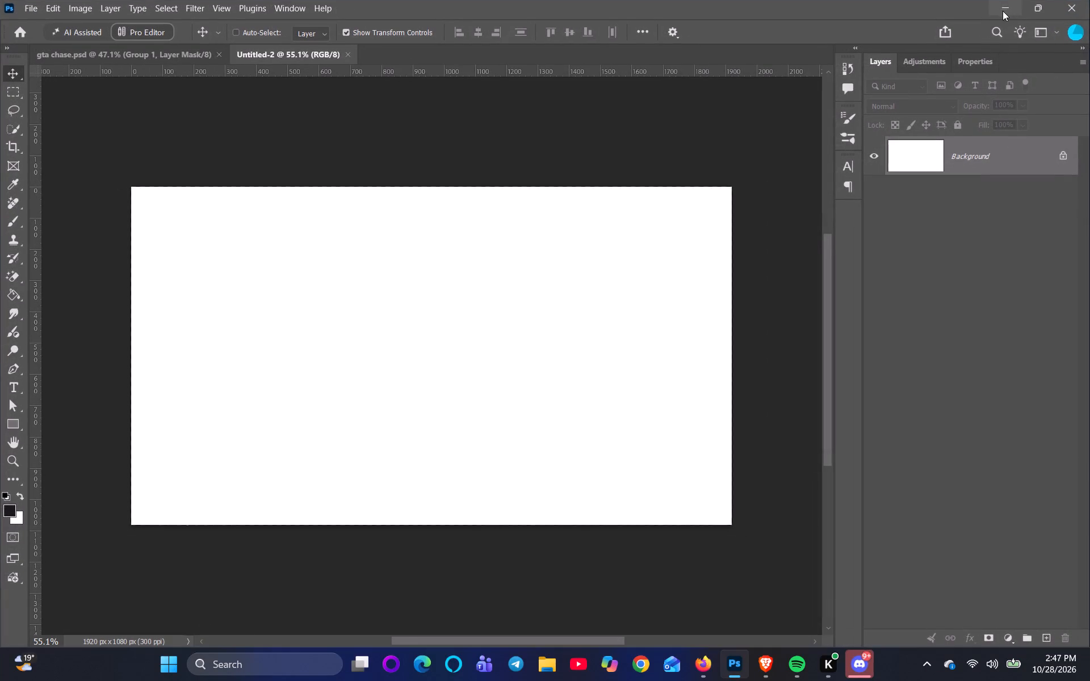
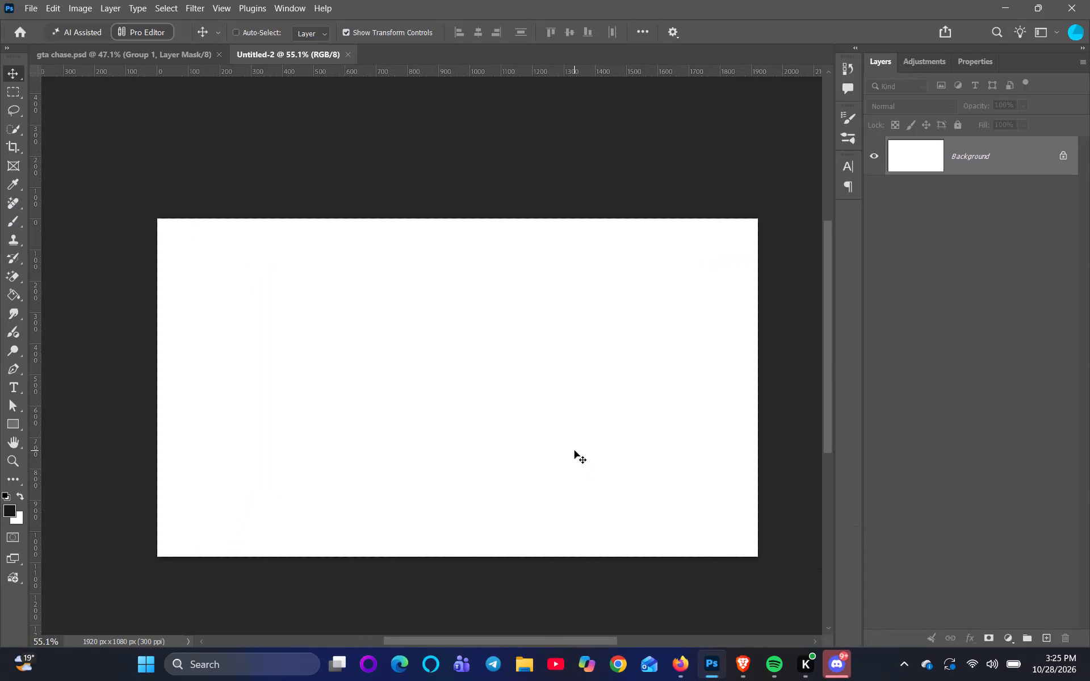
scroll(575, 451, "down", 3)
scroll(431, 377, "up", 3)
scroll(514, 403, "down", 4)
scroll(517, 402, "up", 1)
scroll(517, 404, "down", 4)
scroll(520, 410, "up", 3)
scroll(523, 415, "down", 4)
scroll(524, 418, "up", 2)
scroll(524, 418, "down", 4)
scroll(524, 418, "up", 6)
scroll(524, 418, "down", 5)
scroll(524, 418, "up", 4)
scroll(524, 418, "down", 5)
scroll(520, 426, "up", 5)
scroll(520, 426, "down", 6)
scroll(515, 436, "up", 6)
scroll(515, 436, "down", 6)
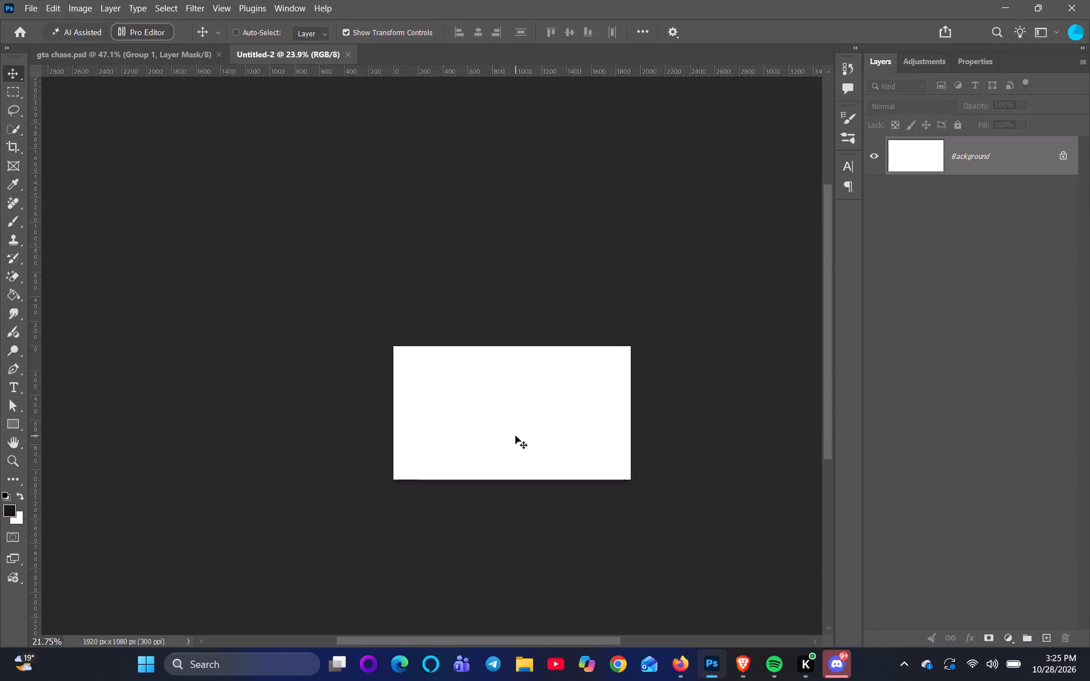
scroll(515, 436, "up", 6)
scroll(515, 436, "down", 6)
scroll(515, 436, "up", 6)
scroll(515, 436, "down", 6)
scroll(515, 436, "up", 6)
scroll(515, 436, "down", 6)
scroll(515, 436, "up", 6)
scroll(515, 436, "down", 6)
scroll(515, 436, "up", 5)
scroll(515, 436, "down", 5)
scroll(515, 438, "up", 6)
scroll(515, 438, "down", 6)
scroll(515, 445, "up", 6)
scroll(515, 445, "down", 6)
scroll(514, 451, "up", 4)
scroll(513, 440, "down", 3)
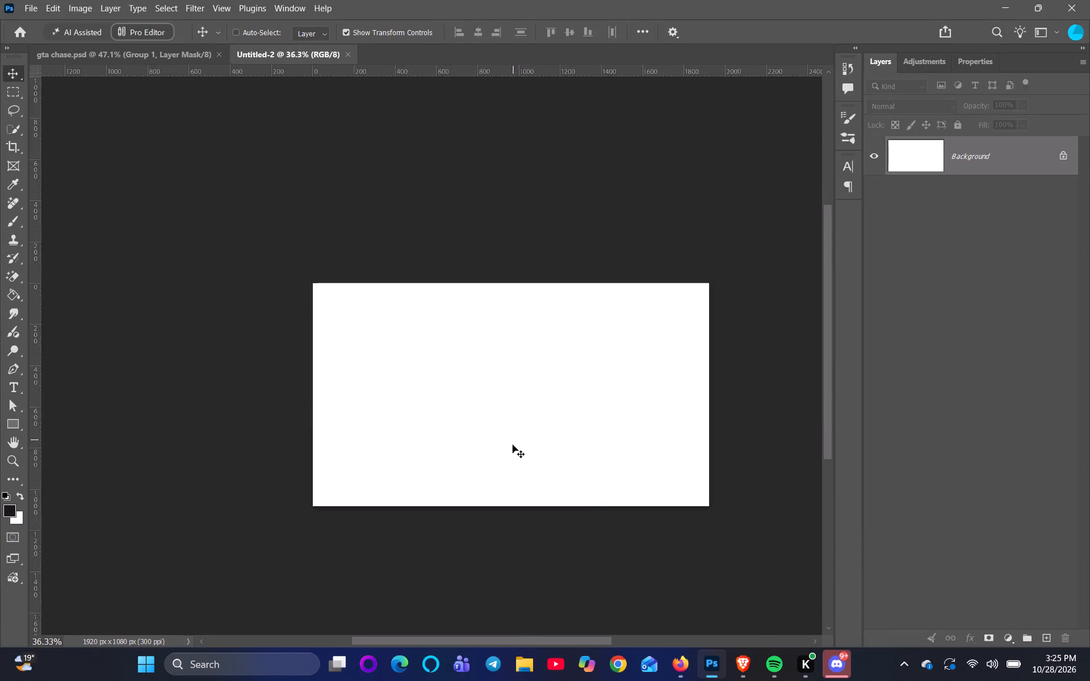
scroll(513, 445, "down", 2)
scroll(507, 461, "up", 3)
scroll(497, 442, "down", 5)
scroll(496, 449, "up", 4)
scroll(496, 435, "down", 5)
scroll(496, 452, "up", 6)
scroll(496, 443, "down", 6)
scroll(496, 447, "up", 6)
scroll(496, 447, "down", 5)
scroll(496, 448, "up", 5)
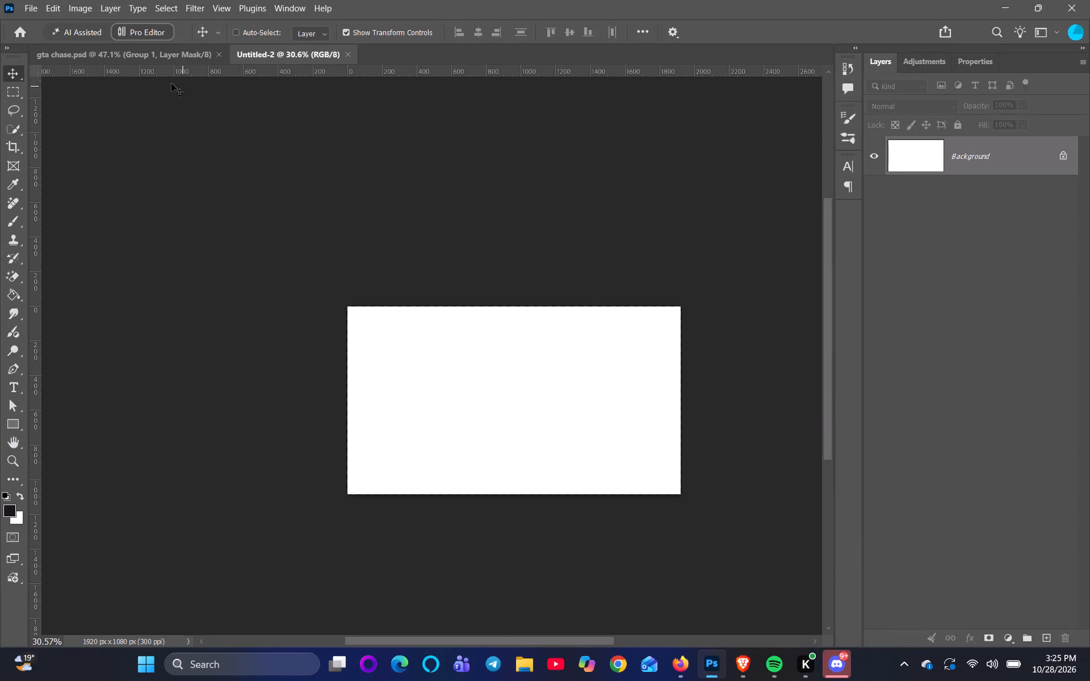
Examine the convertible composite with its CLUTCH hood title in the gta chase document, overall and close up.
left_click(146, 56)
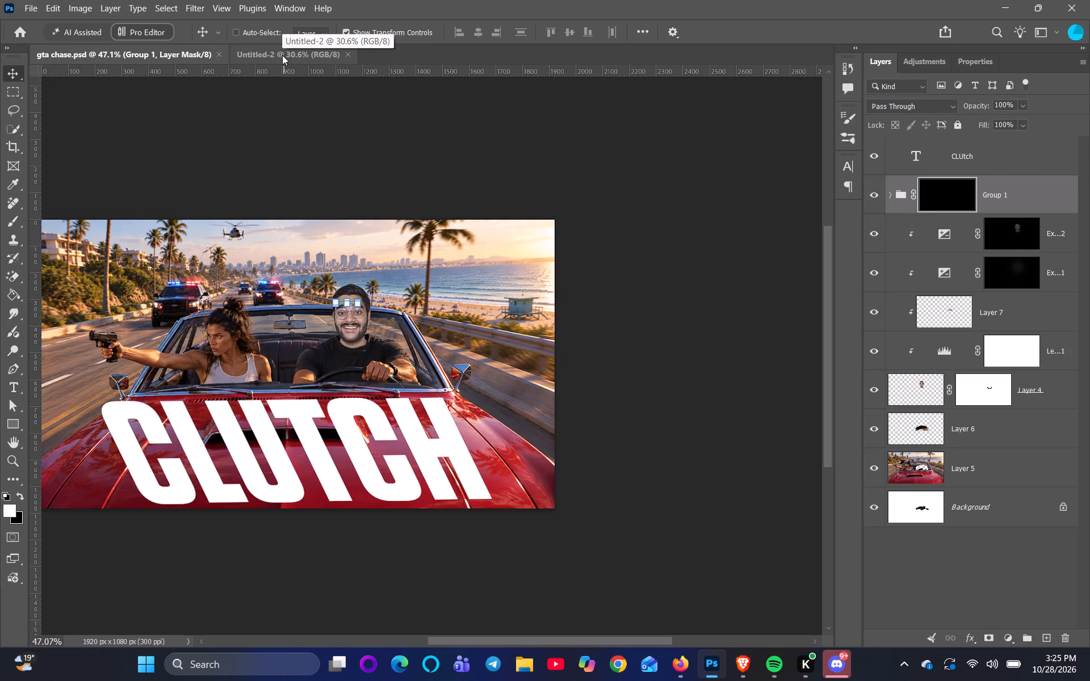
left_click(282, 55)
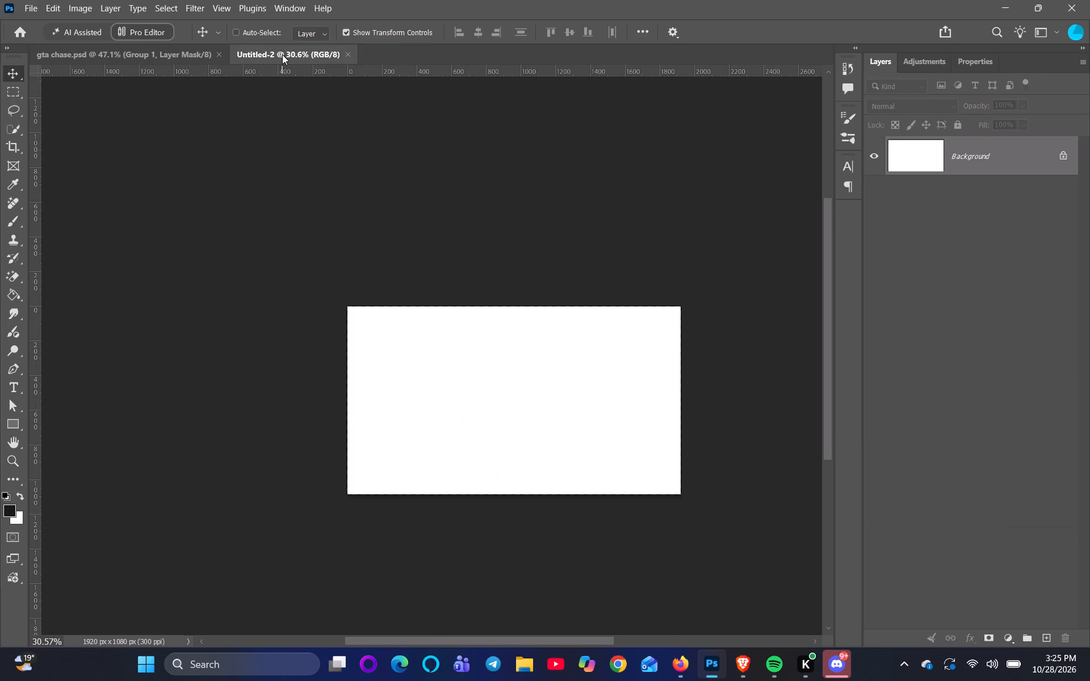
left_click(169, 58)
scroll(409, 224, "down", 2)
scroll(451, 288, "down", 4)
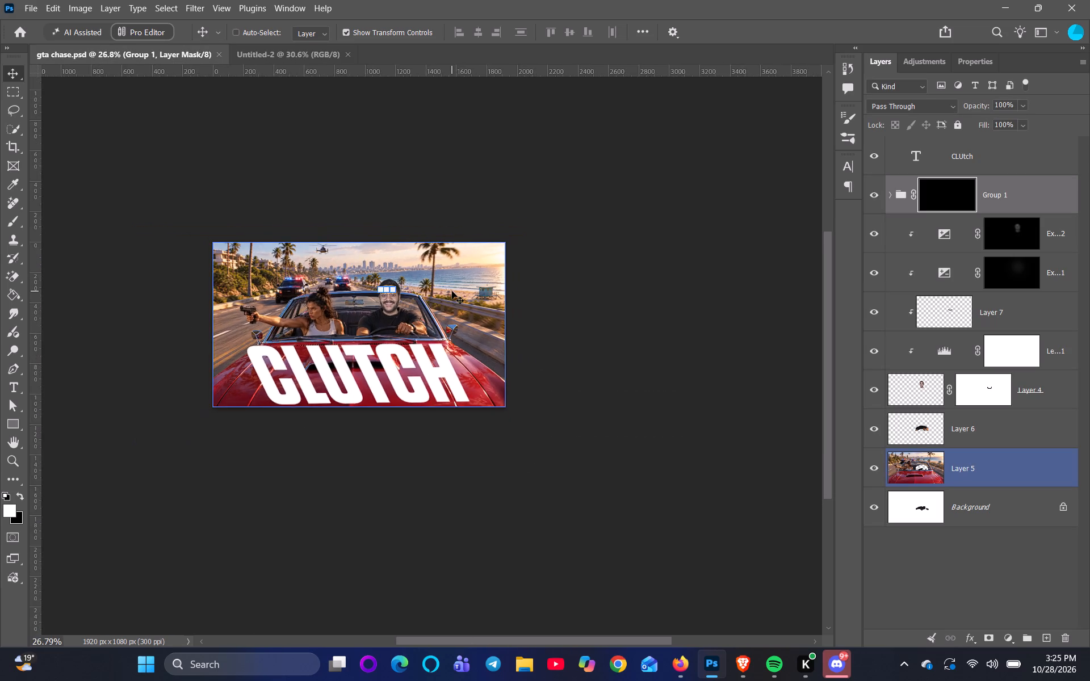
scroll(456, 306, "up", 10)
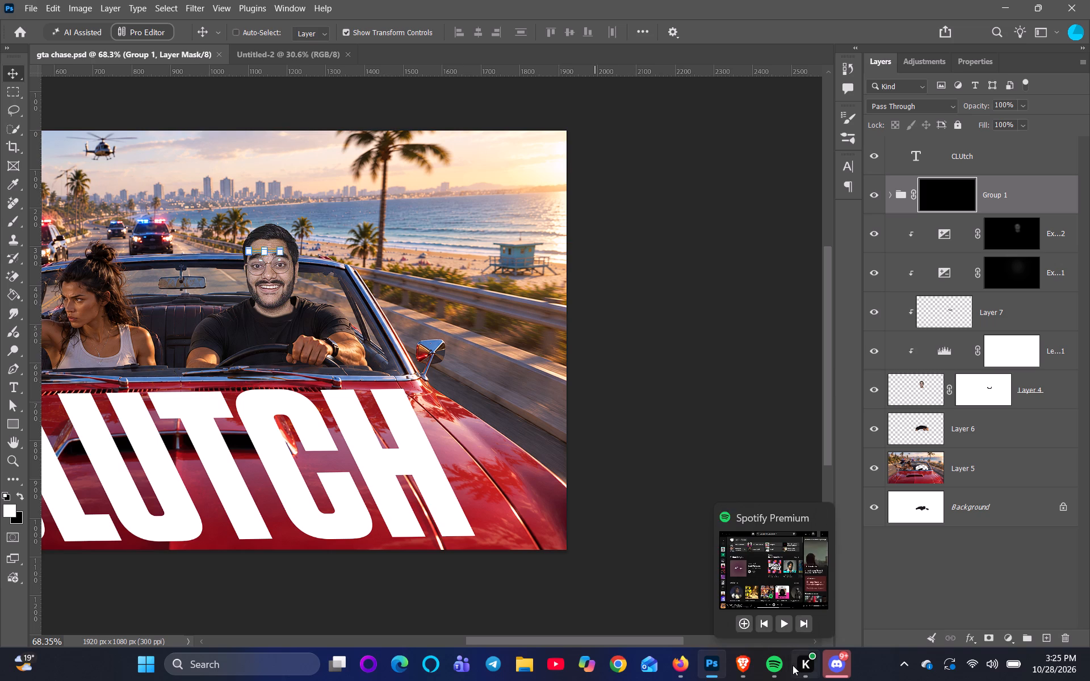
scroll(518, 491, "down", 5)
scroll(375, 411, "up", 3)
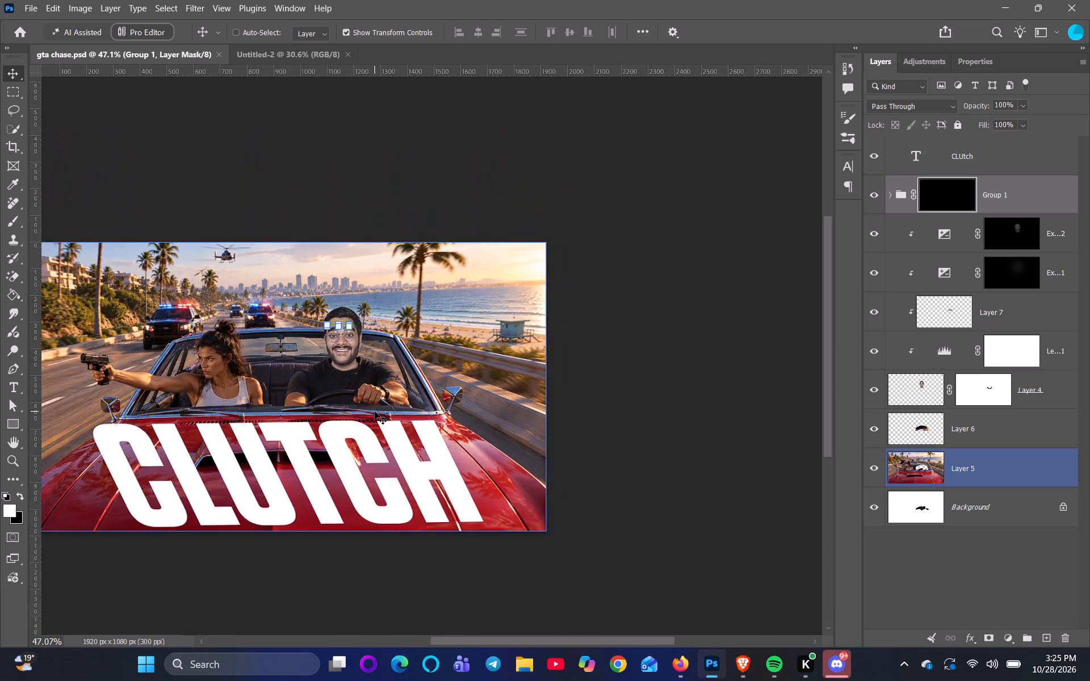
scroll(375, 411, "up", 2)
scroll(375, 411, "down", 7)
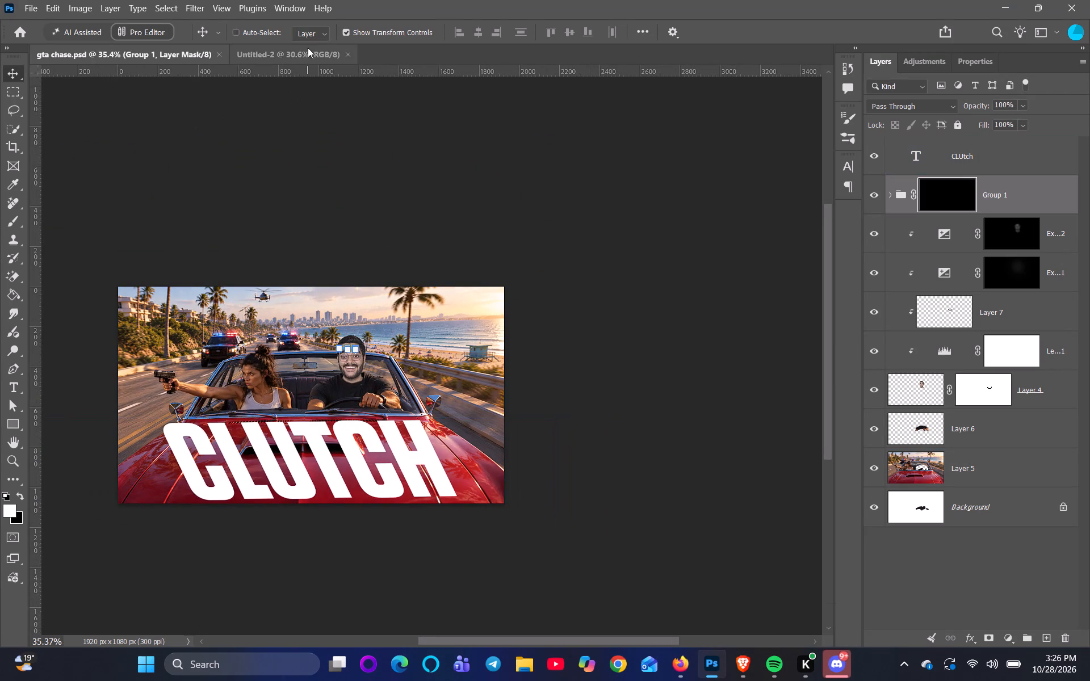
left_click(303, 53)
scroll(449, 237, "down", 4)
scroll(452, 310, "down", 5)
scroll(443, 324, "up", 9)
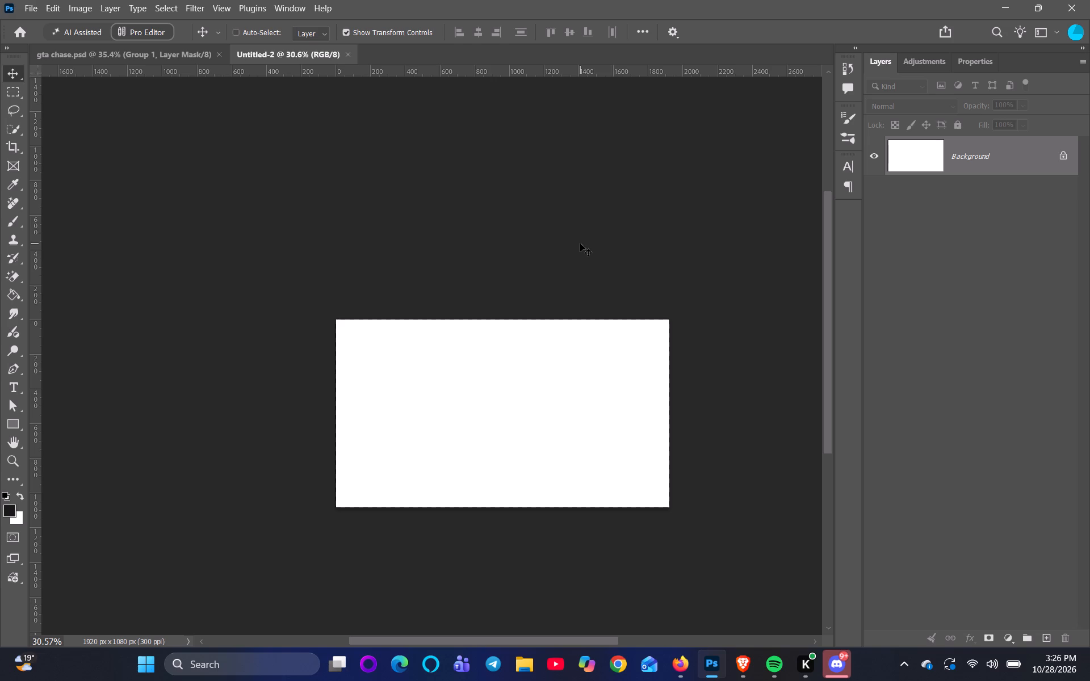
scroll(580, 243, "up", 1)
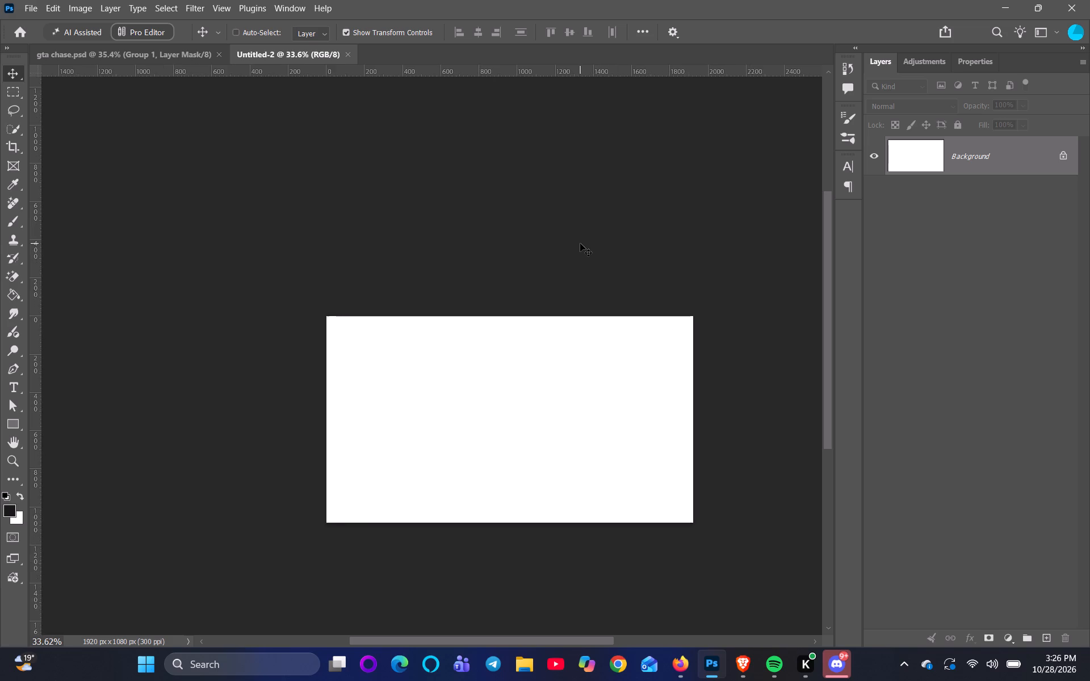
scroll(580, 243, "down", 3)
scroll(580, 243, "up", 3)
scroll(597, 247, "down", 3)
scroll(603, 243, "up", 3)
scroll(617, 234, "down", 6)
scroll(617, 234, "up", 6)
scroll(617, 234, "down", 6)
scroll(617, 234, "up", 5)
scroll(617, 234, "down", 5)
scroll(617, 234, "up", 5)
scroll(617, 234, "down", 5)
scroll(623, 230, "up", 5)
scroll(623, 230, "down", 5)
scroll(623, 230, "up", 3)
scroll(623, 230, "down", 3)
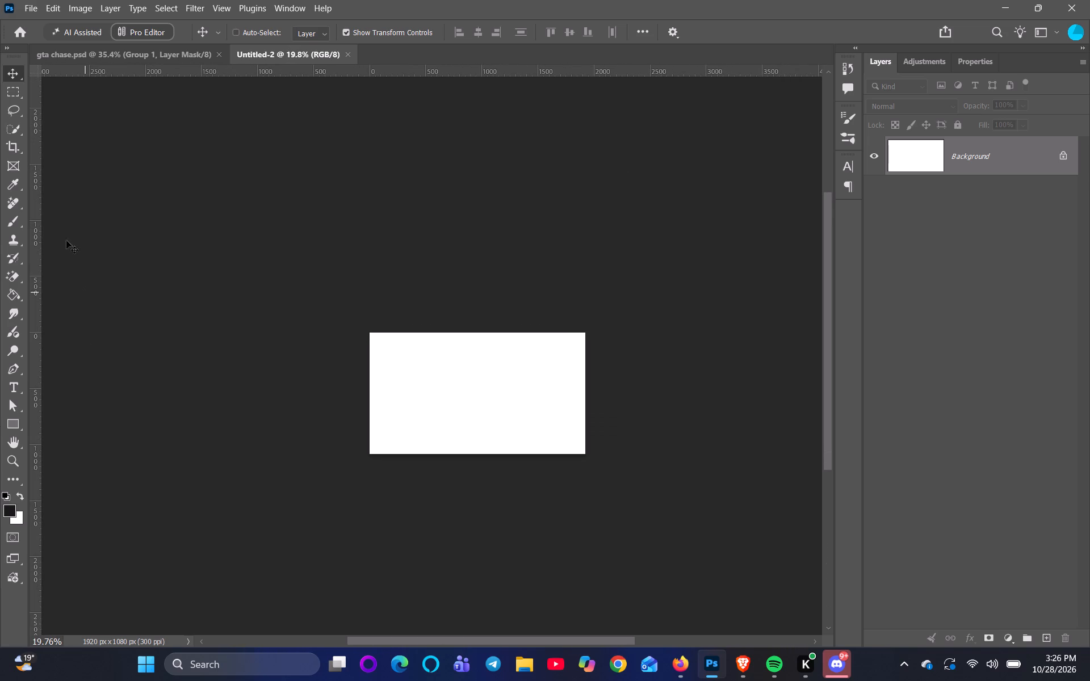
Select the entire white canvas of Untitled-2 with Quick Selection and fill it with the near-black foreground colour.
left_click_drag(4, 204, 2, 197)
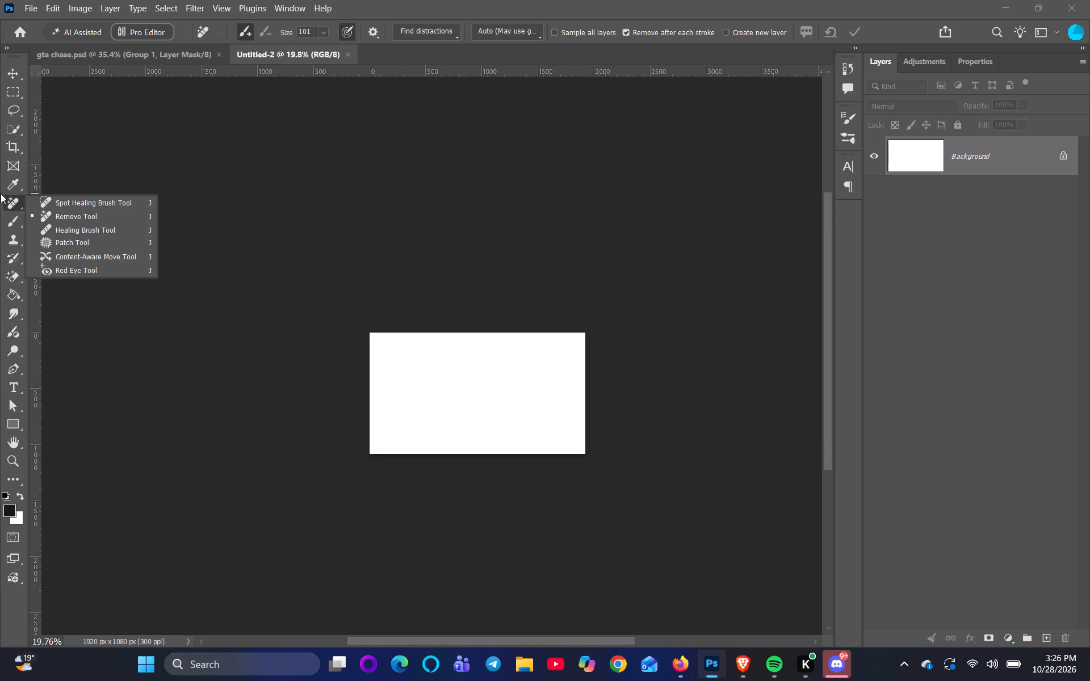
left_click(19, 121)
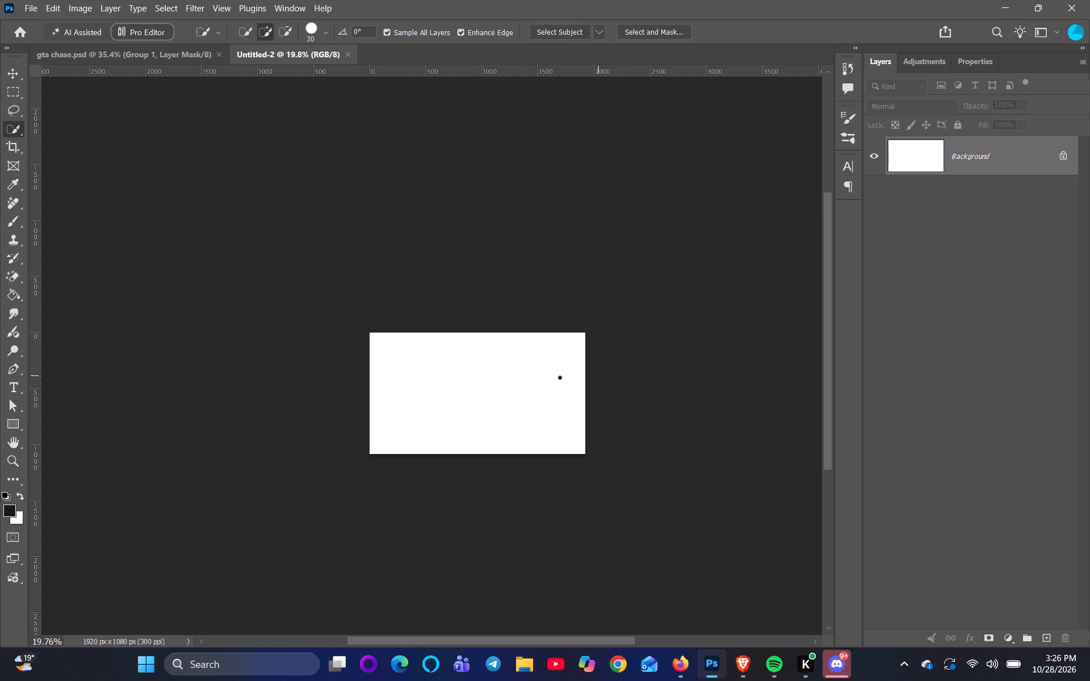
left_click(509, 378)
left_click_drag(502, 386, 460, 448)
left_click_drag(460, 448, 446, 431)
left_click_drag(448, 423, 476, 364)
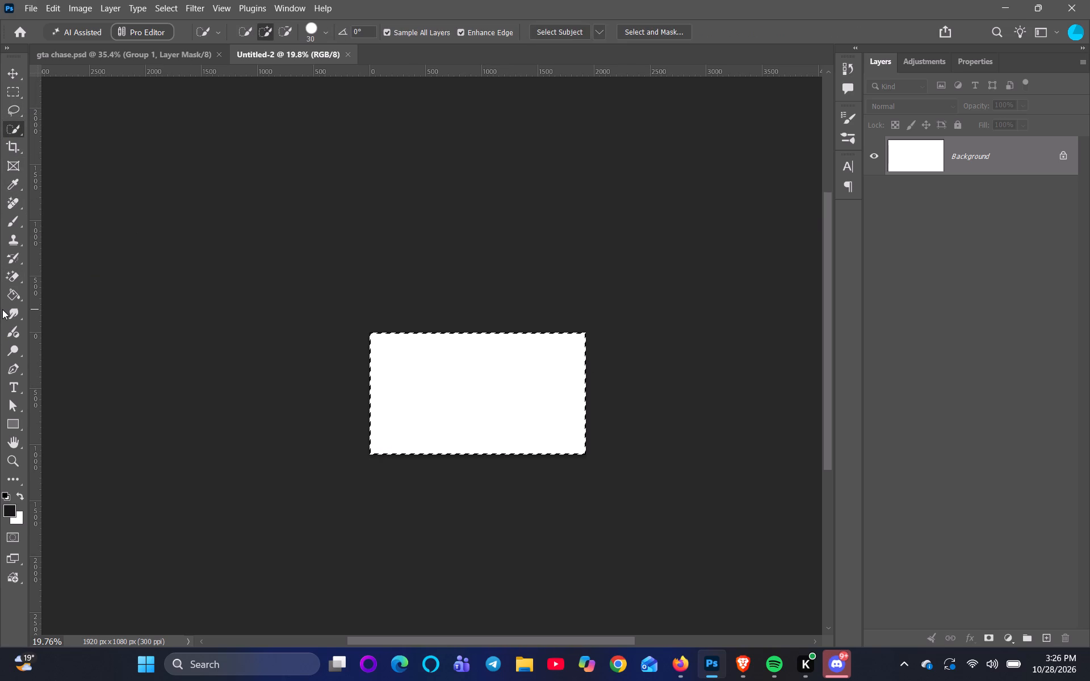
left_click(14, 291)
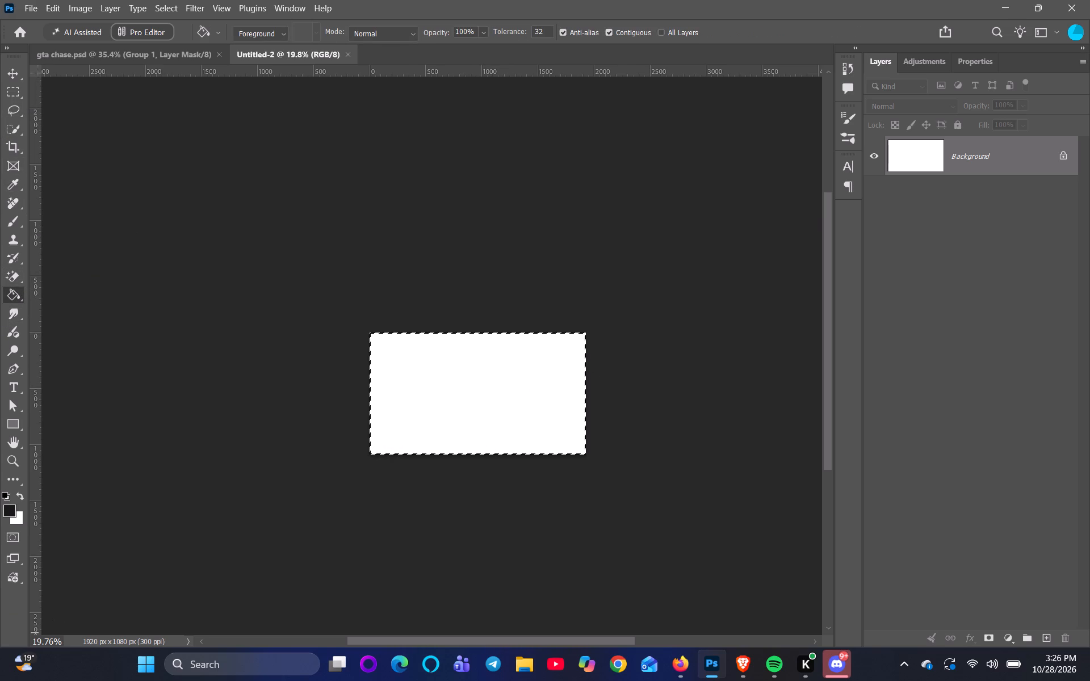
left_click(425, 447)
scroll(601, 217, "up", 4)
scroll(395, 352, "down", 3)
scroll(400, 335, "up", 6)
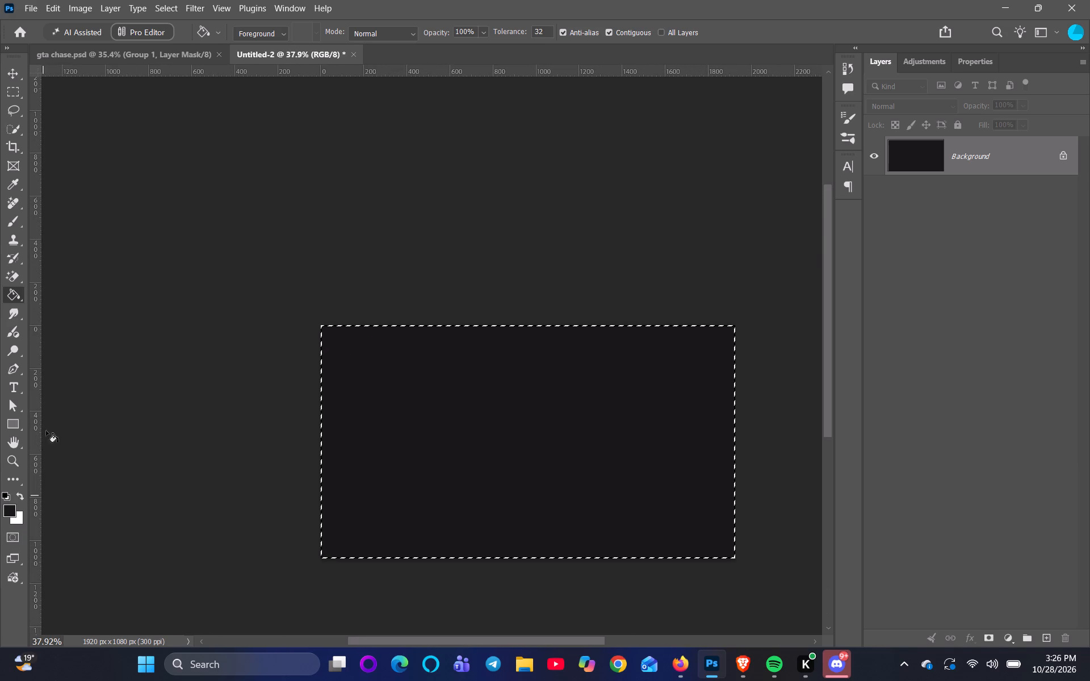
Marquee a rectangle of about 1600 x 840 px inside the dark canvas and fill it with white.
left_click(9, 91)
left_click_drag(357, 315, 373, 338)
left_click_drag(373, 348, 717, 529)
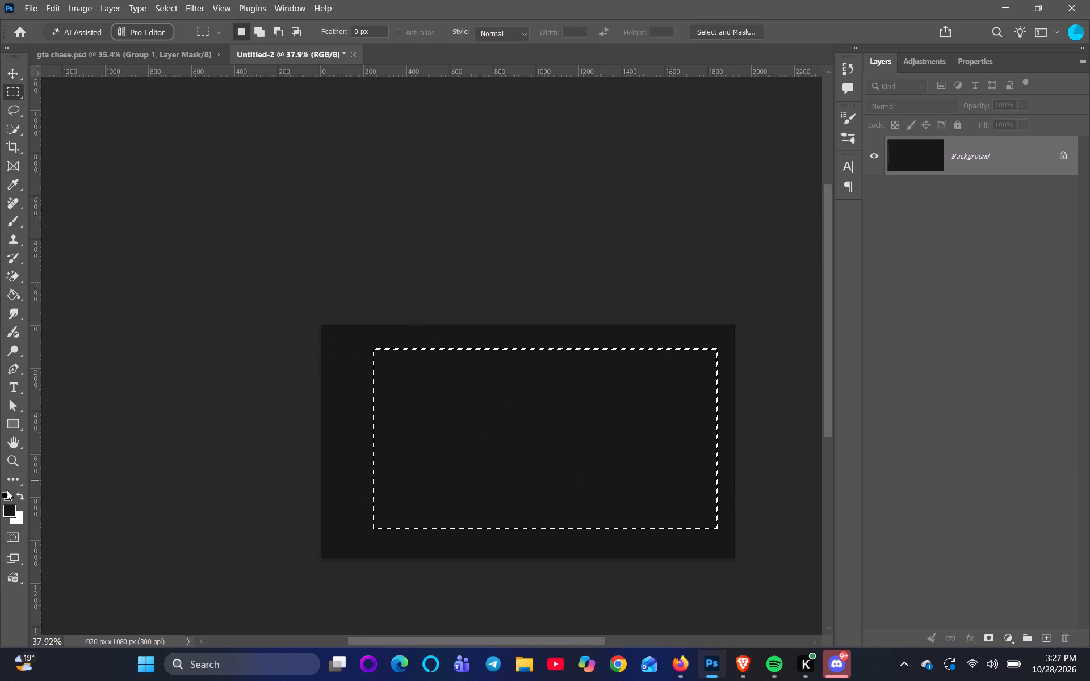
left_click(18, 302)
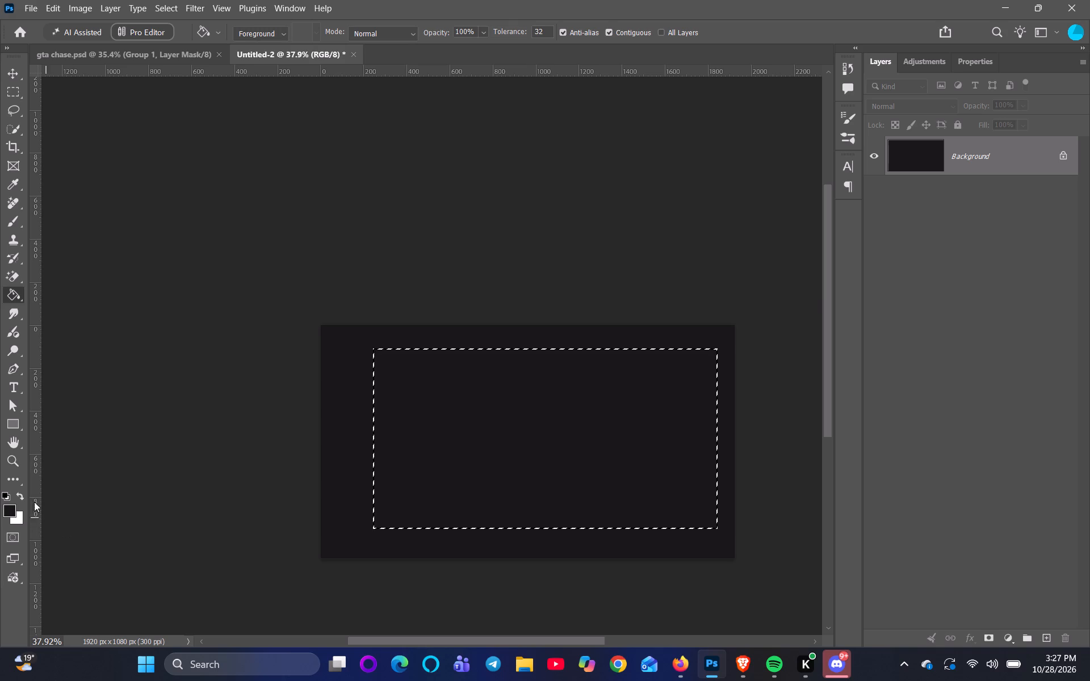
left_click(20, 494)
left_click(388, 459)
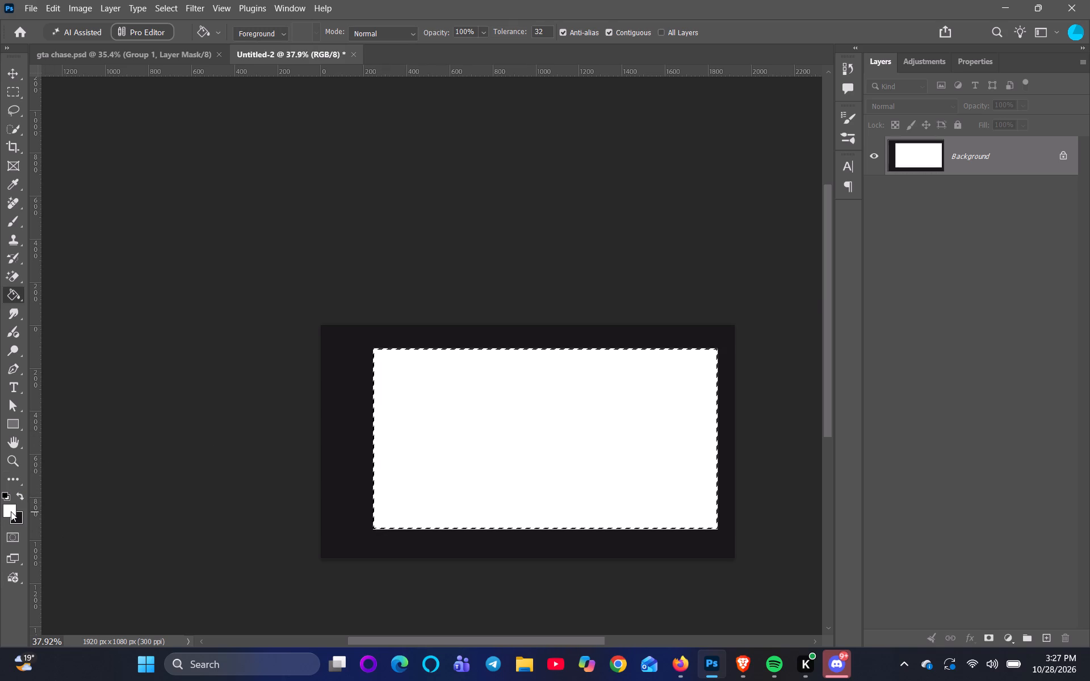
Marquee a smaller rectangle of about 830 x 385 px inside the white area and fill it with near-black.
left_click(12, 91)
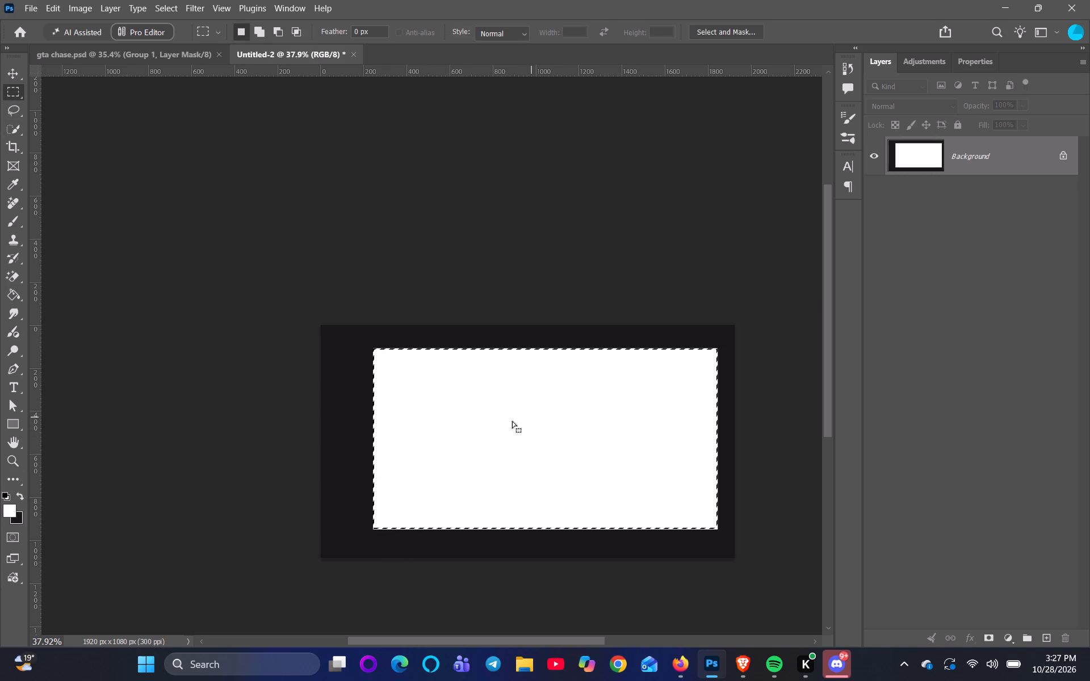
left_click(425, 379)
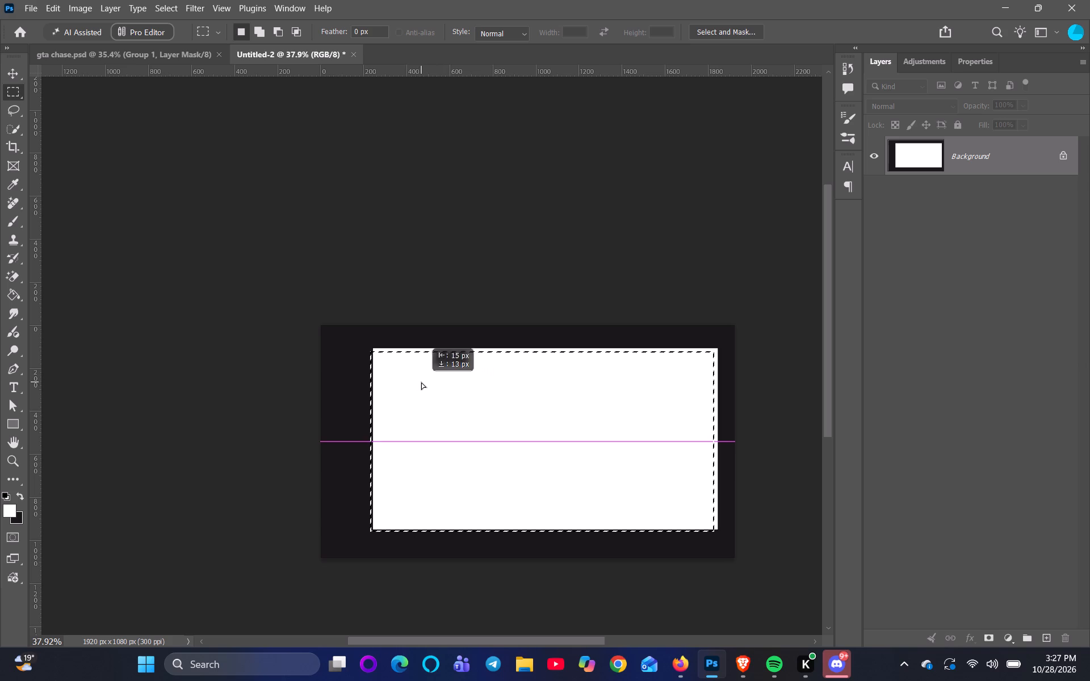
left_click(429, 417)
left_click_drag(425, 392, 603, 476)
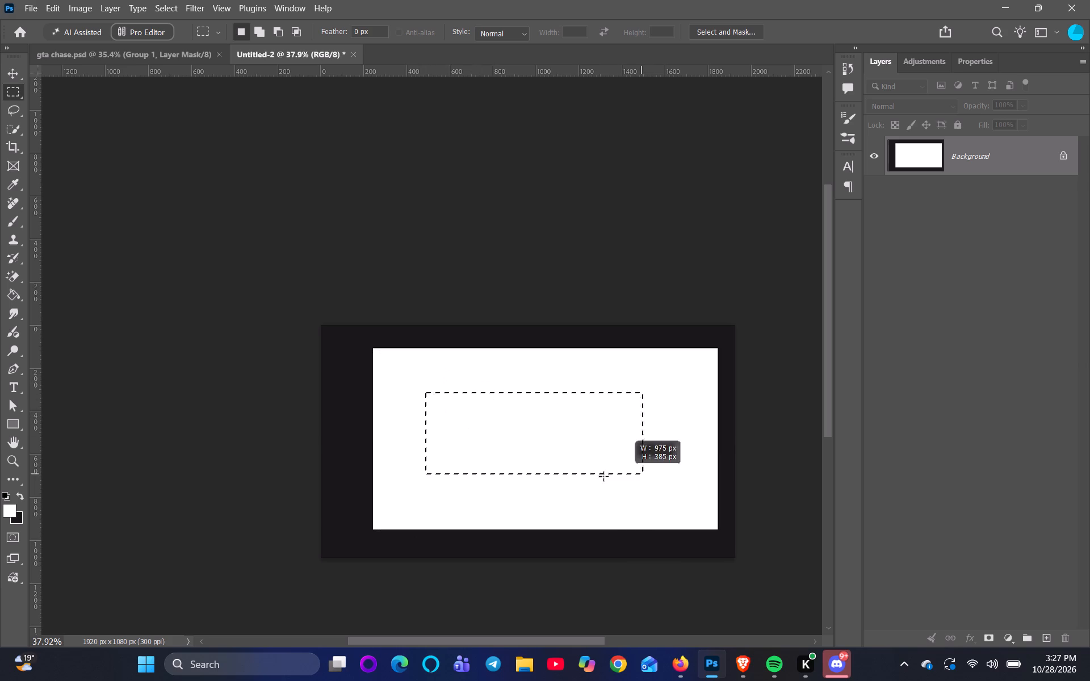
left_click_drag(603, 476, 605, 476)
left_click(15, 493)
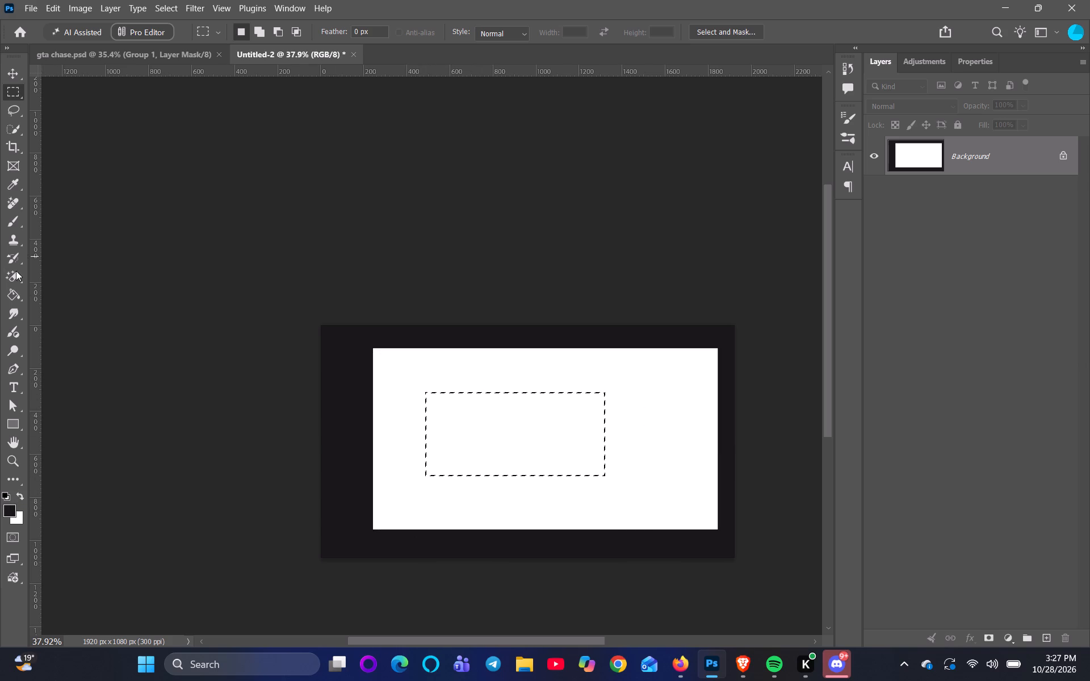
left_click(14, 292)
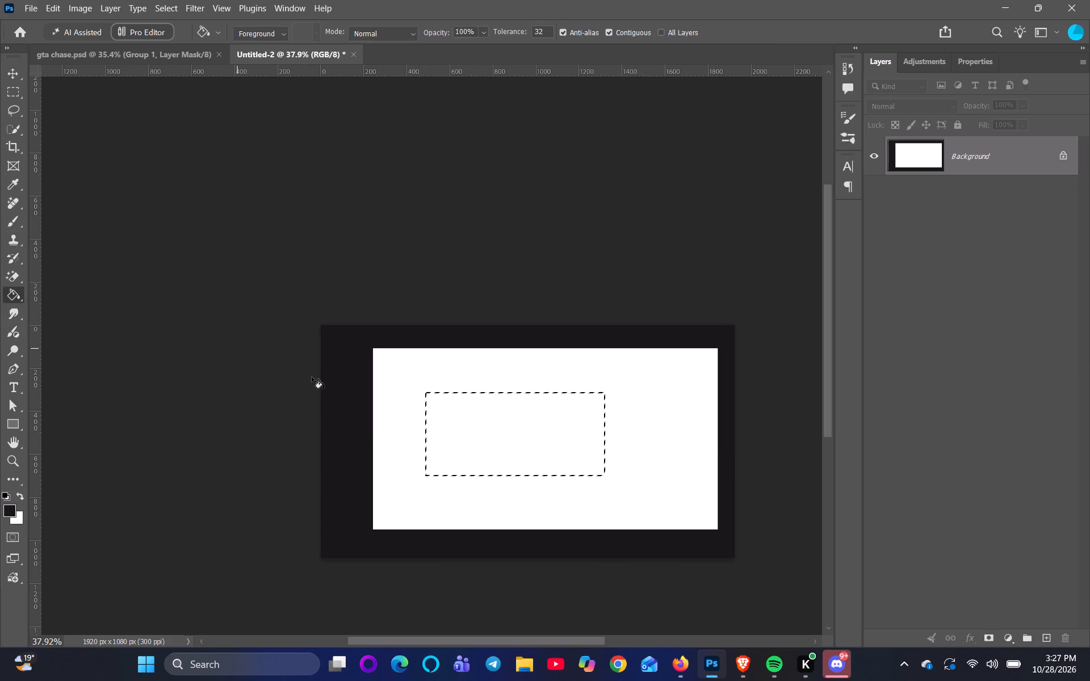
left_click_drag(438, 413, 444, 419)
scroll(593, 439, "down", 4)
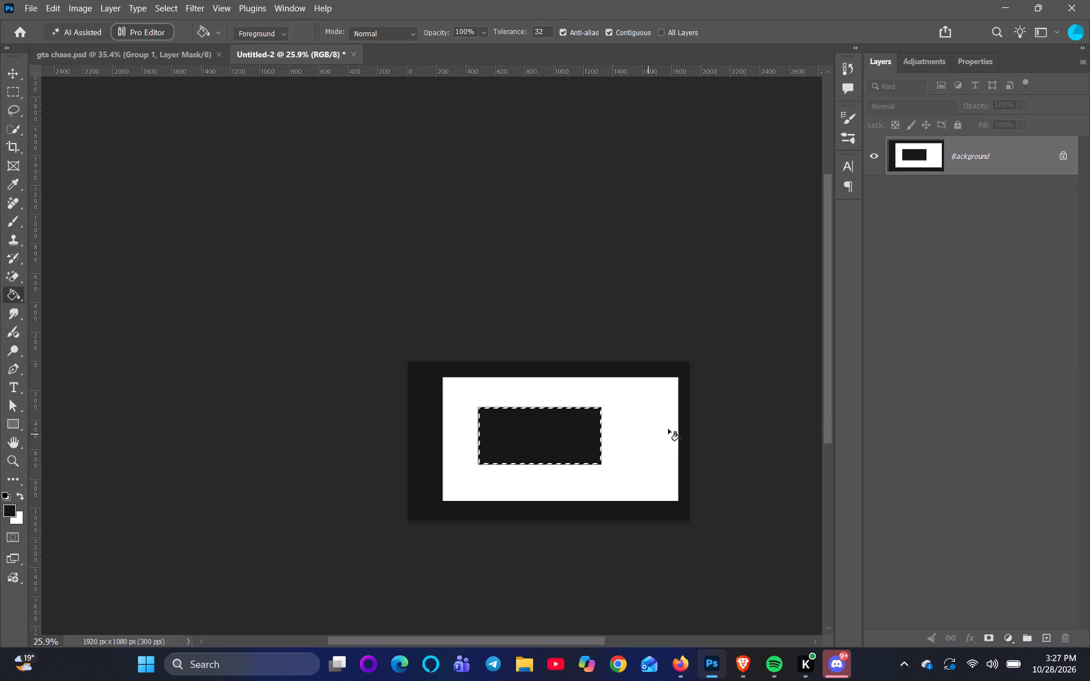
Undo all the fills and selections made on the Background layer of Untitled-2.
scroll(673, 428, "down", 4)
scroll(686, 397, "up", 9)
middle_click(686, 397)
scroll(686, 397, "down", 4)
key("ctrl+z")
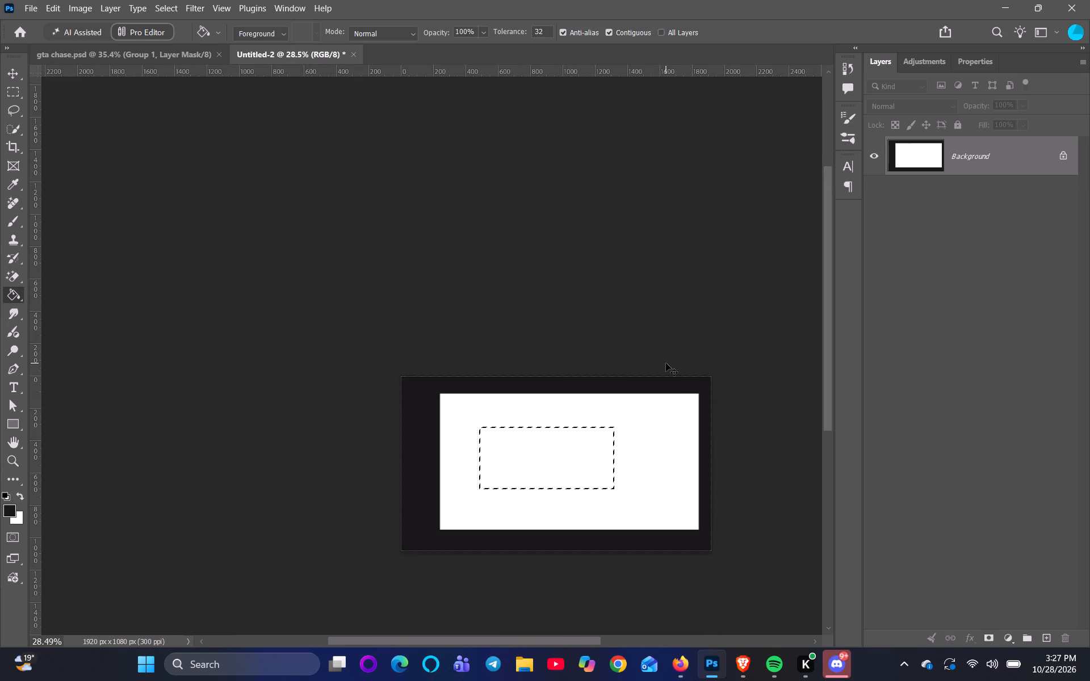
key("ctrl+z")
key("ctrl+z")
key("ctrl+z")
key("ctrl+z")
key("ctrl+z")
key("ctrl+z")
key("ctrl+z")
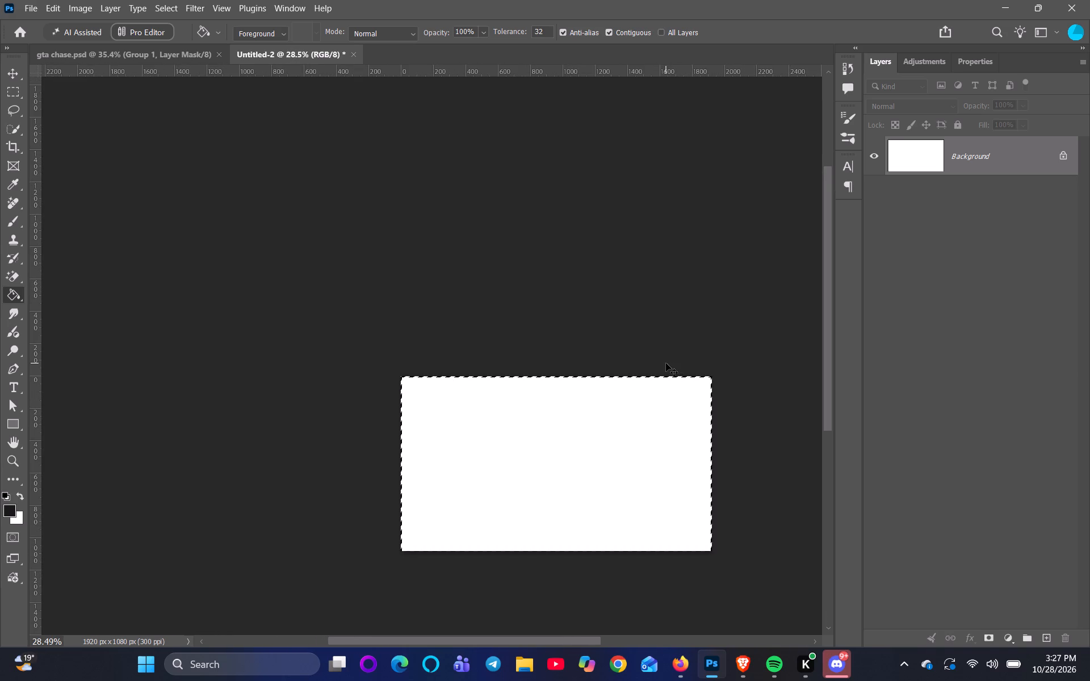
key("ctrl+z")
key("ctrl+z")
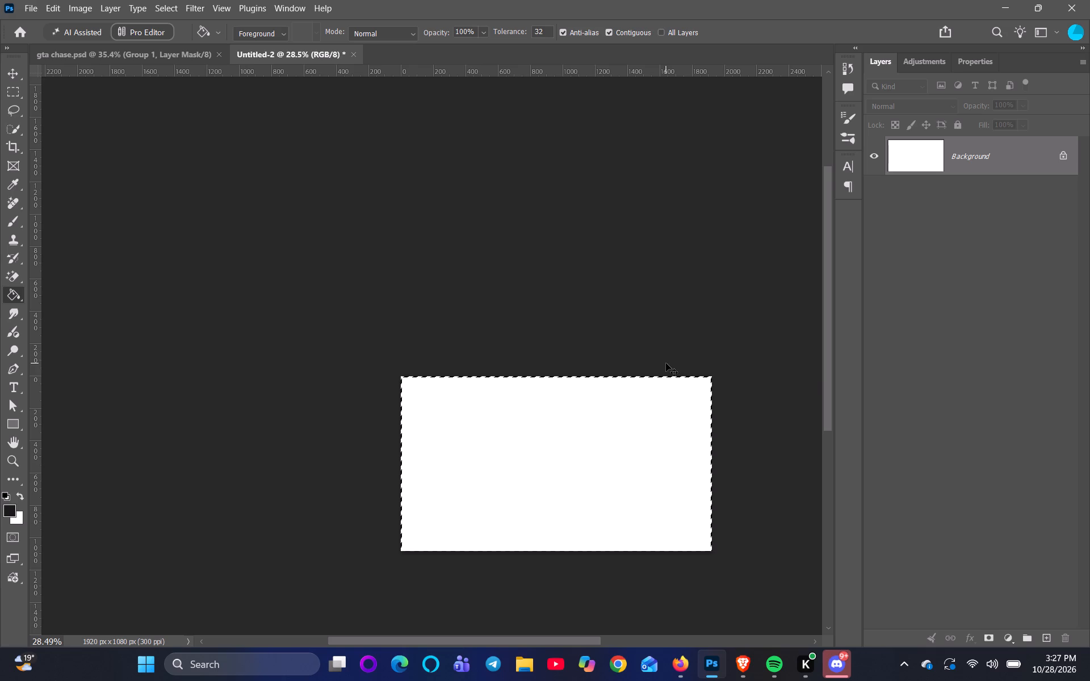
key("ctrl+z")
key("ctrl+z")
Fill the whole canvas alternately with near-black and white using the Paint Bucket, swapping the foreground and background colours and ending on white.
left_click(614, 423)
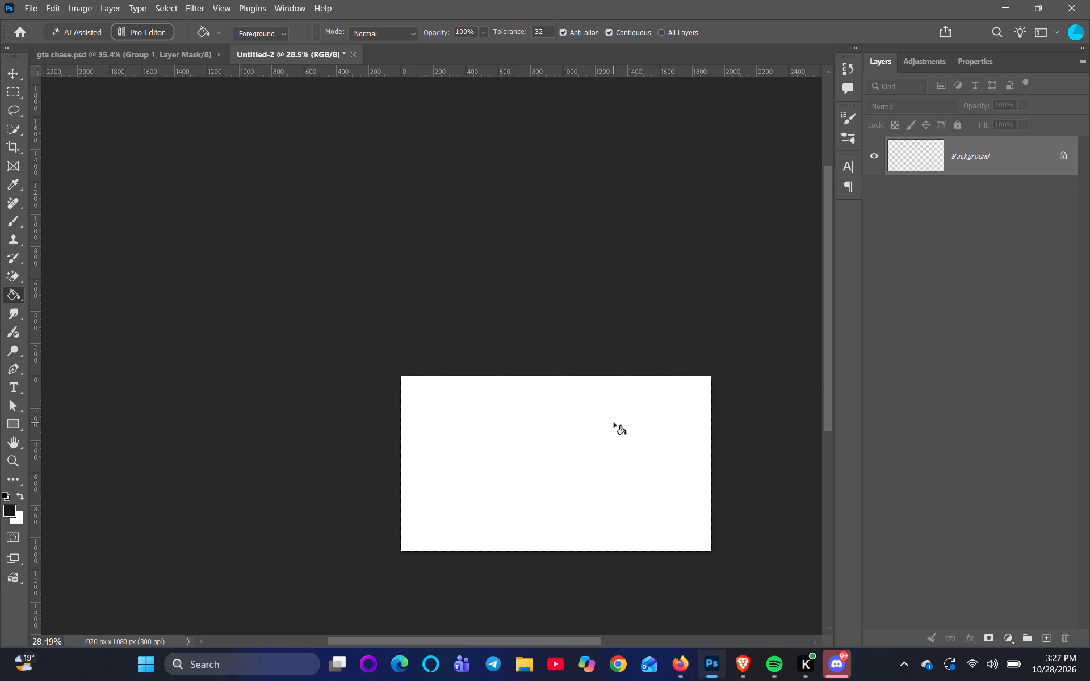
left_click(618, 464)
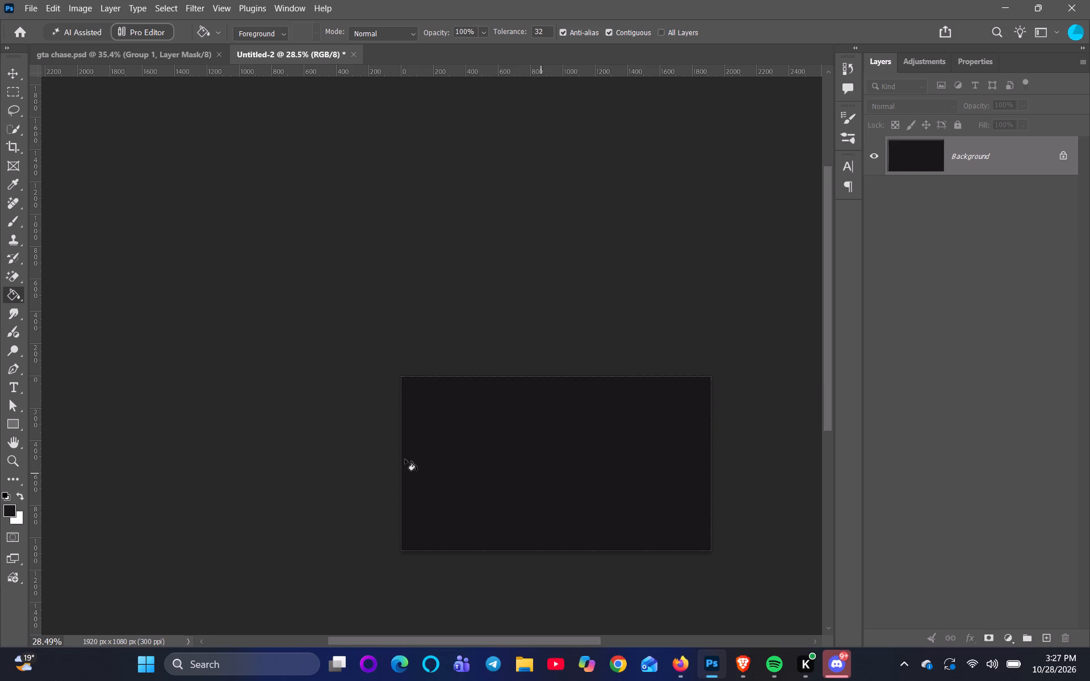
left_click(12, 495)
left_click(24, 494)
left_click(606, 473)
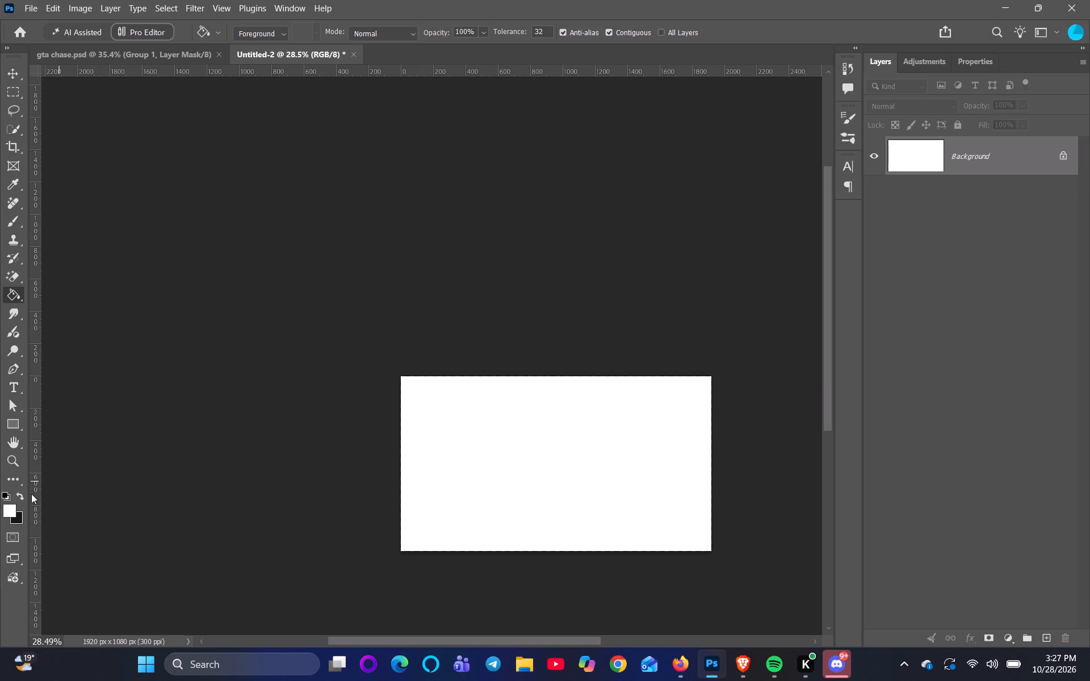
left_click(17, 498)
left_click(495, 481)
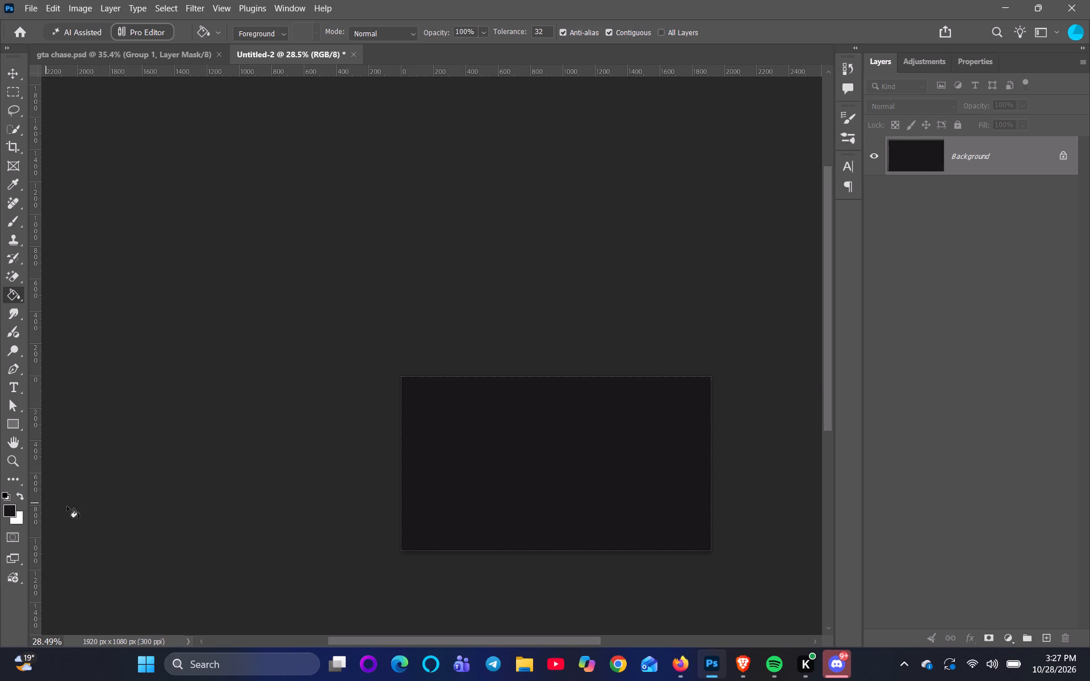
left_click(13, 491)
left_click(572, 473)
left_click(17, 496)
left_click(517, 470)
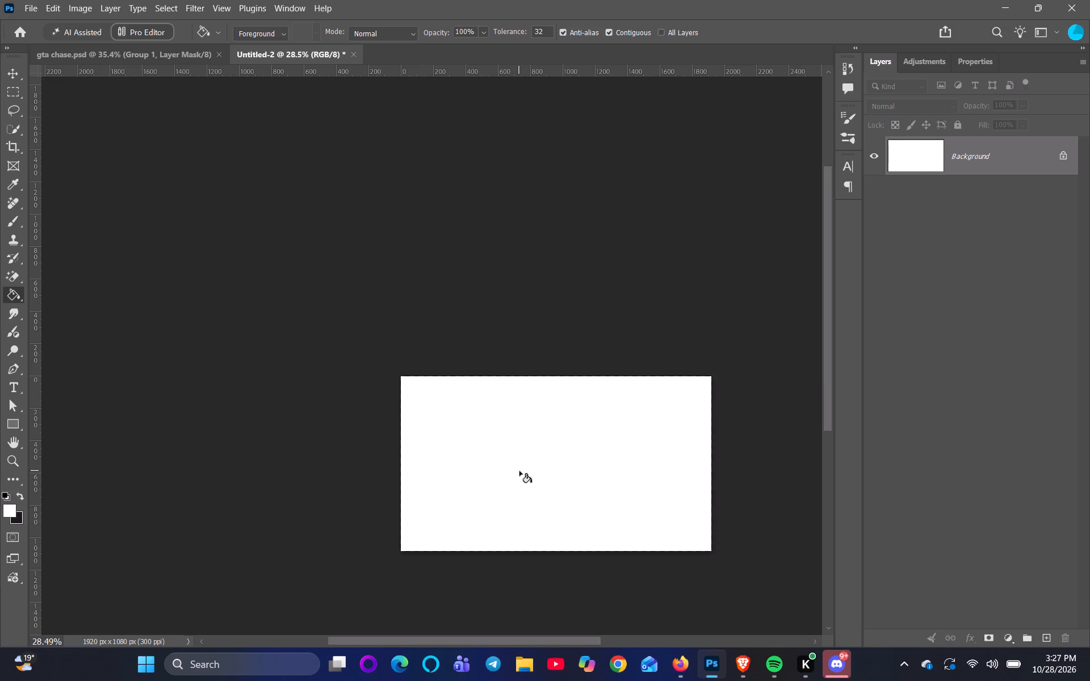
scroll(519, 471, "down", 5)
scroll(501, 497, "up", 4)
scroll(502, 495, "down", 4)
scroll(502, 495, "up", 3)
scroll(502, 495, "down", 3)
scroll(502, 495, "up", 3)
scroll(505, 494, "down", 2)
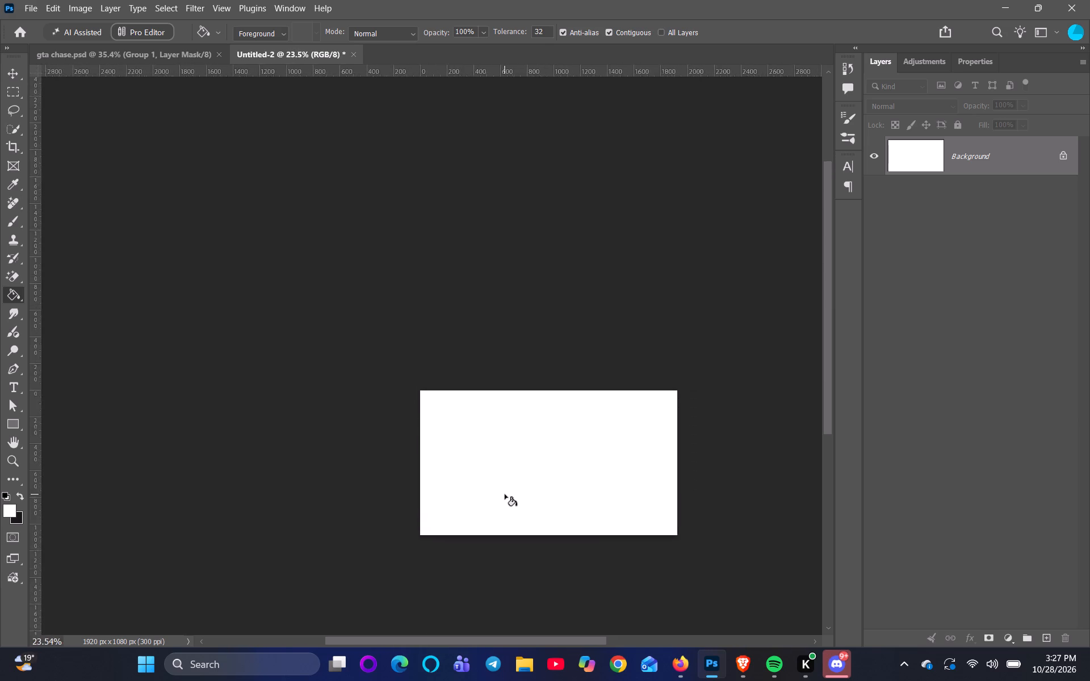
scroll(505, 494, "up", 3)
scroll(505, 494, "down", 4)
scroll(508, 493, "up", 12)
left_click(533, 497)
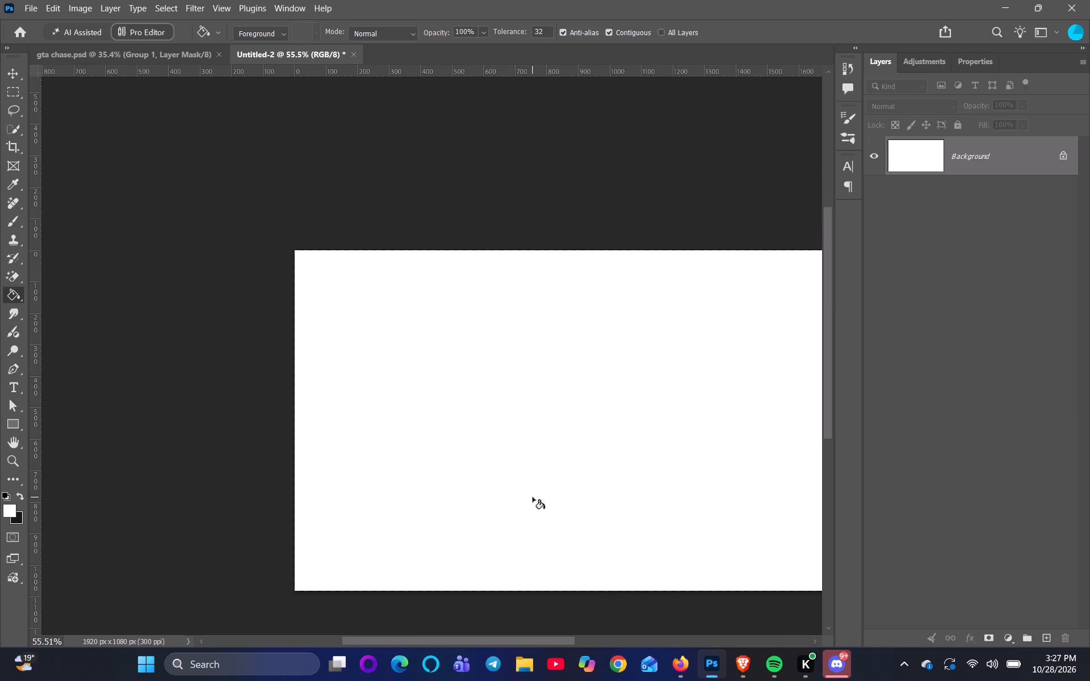
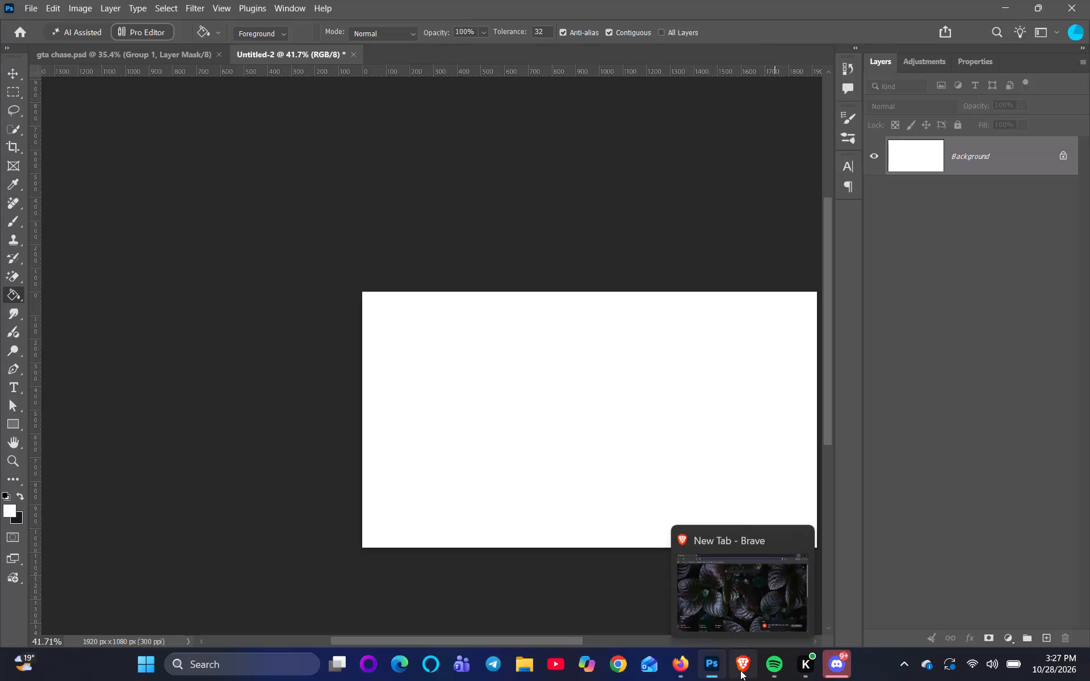
Close the Brave browser's New Tab window.
left_click(794, 540)
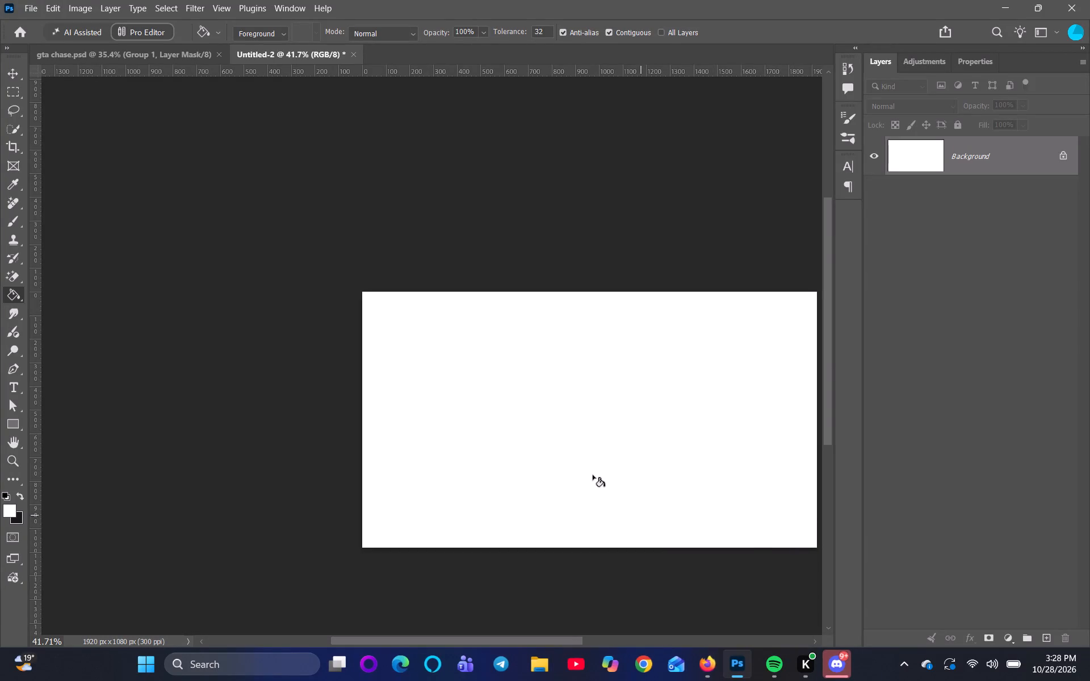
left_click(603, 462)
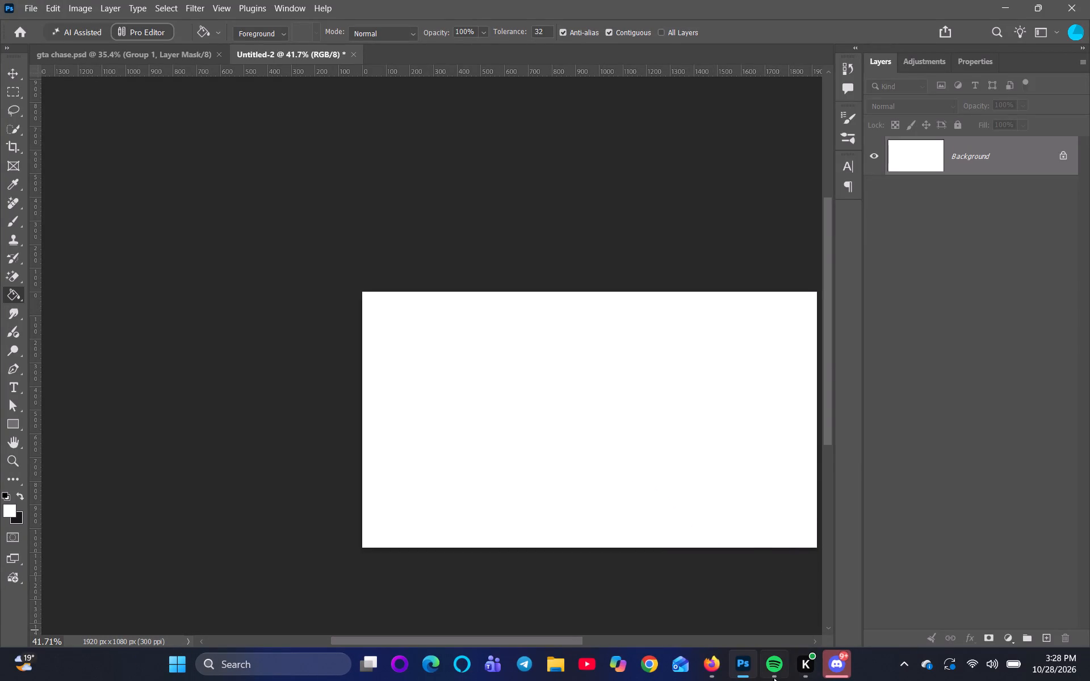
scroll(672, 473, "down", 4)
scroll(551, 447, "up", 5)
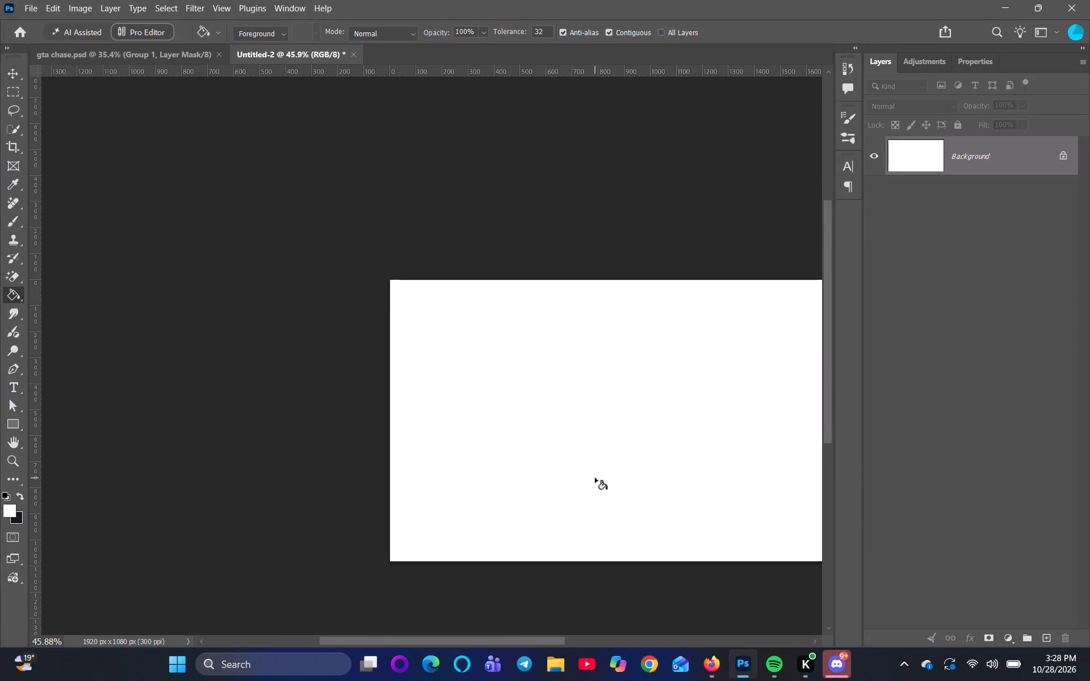